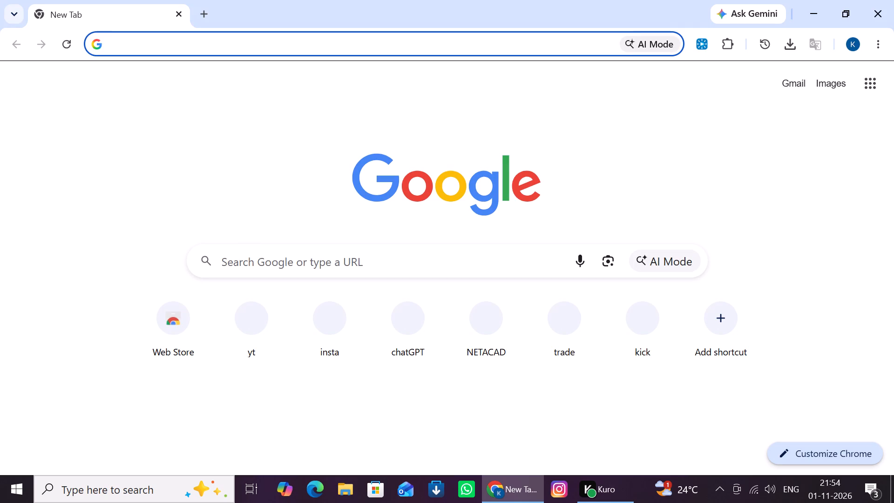
# Search Google for "canva photo editor" and open Canva's Free Online Photo Editor page.
pyautogui.click(356, 265)
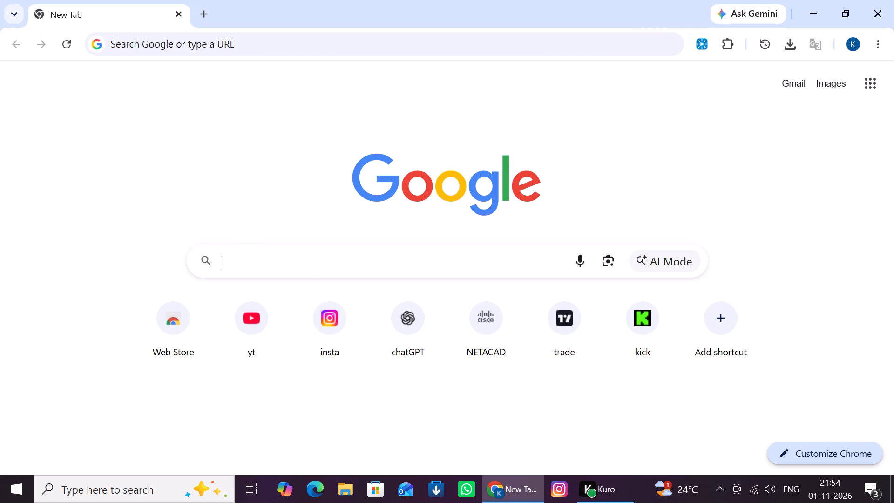
pyautogui.click(298, 297)
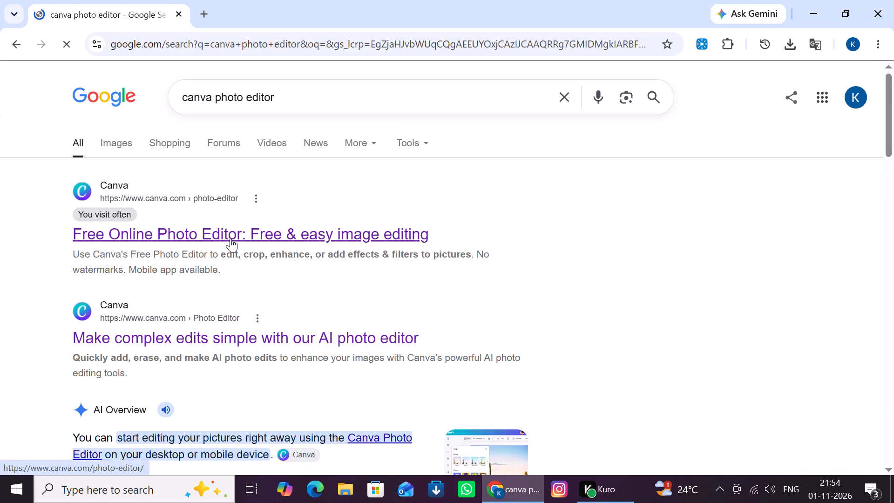
pyautogui.click(231, 234)
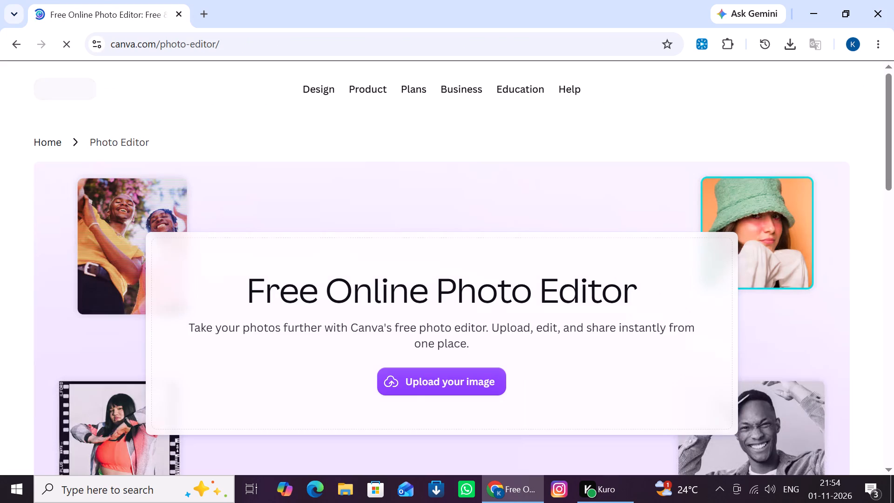
pyautogui.click(415, 381)
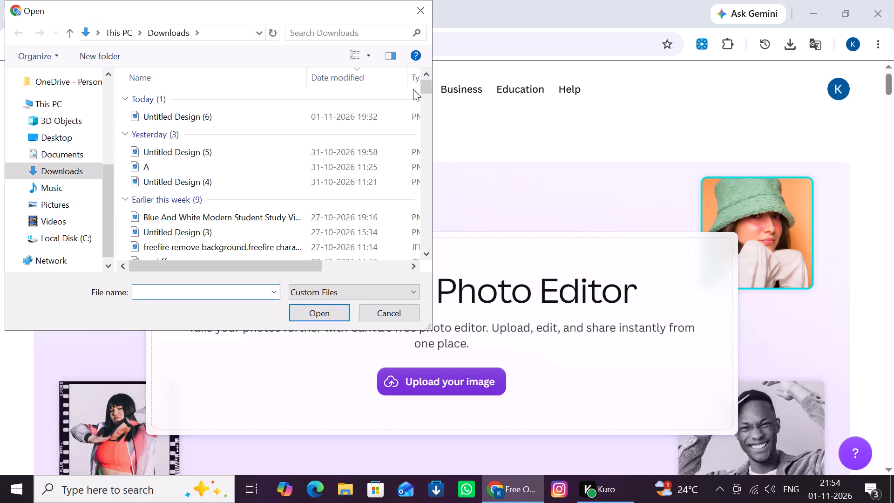
pyautogui.click(425, 2)
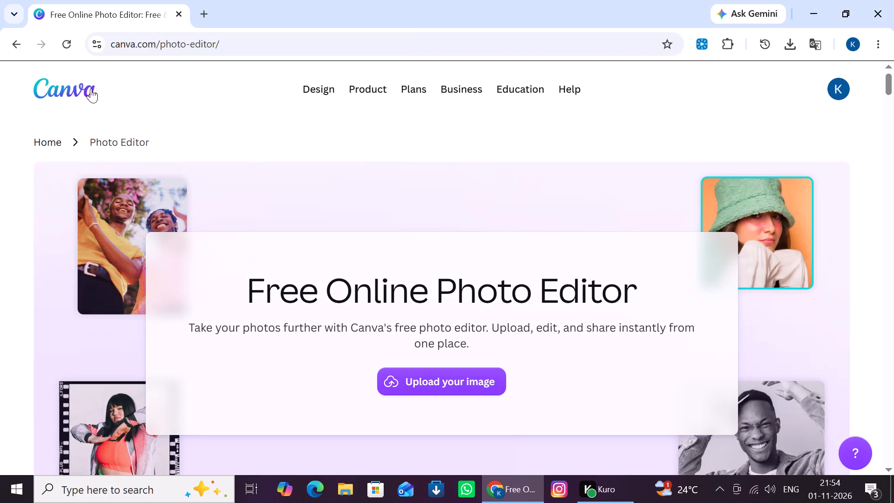
# Go to the Canva home page and start a blank Instagram Story design from the social media category.
pyautogui.click(91, 88)
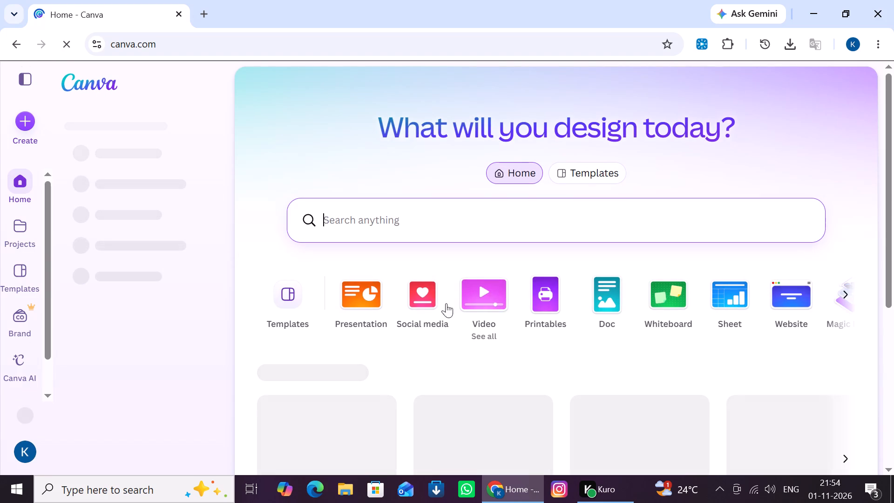
pyautogui.click(433, 304)
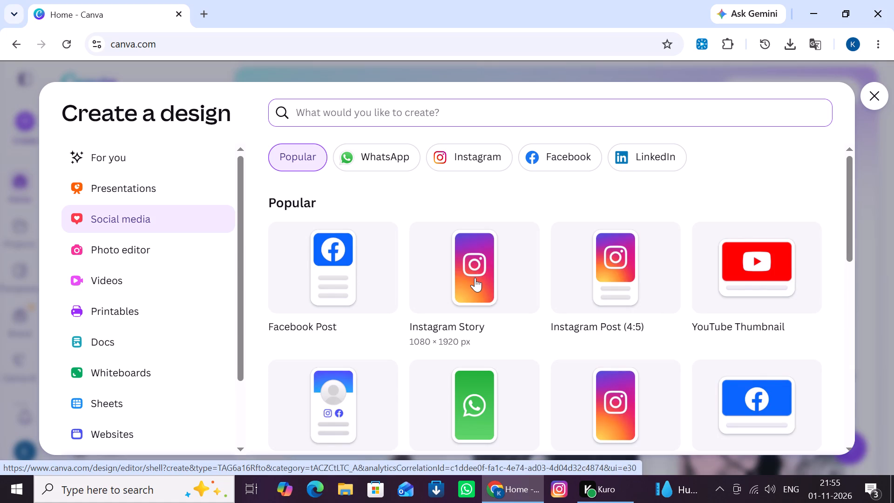
# Create a blank Instagram Story design at 1080 × 1920 px.
pyautogui.click(475, 278)
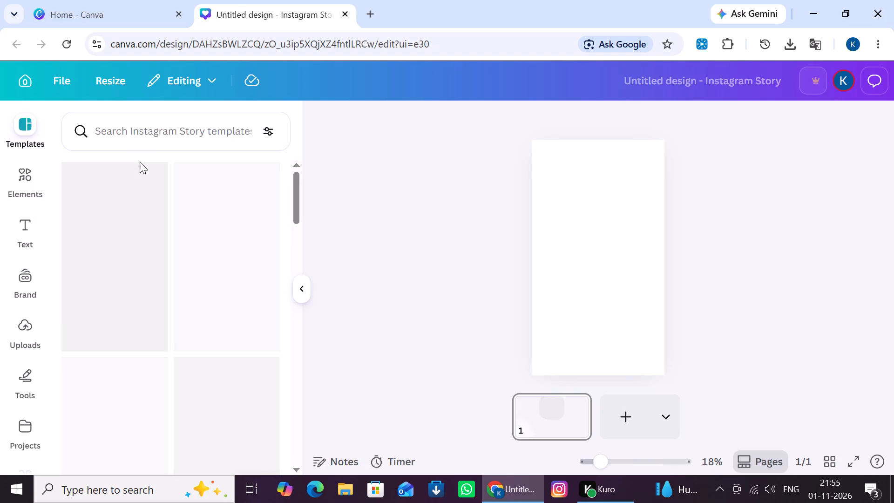
# Search the Instagram Story templates for "black background" using the suggested search term.
pyautogui.click(142, 133)
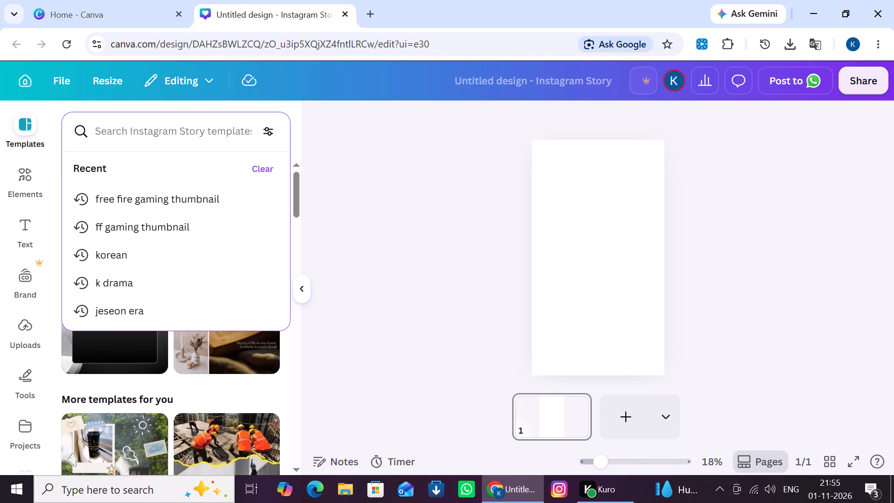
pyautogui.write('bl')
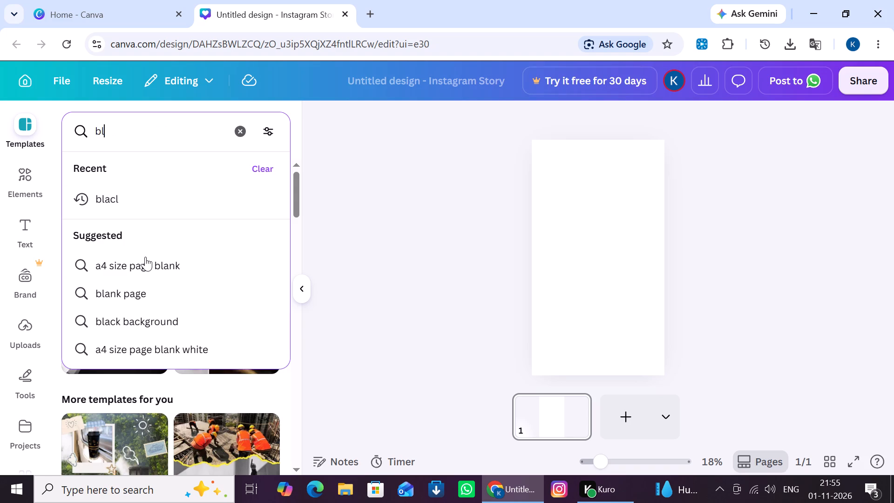
pyautogui.click(150, 323)
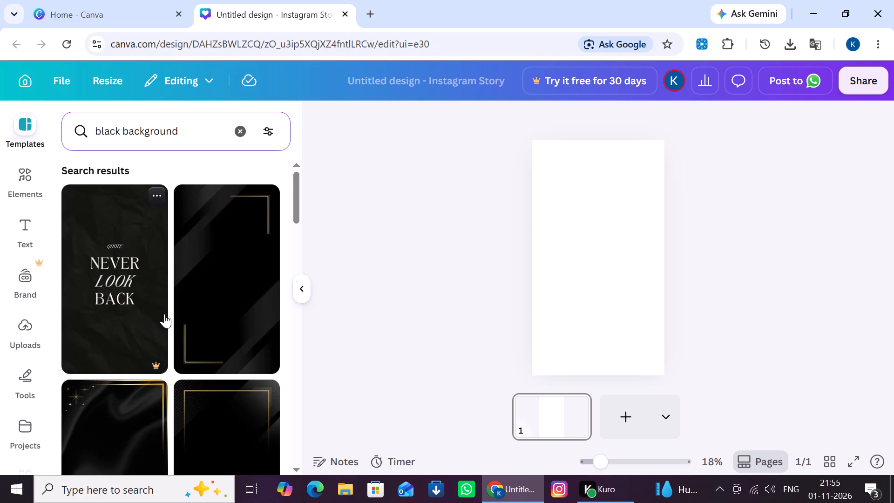
# Browse the "black background" template results for a suitable story background.
pyautogui.scroll(-5, 135, 281)
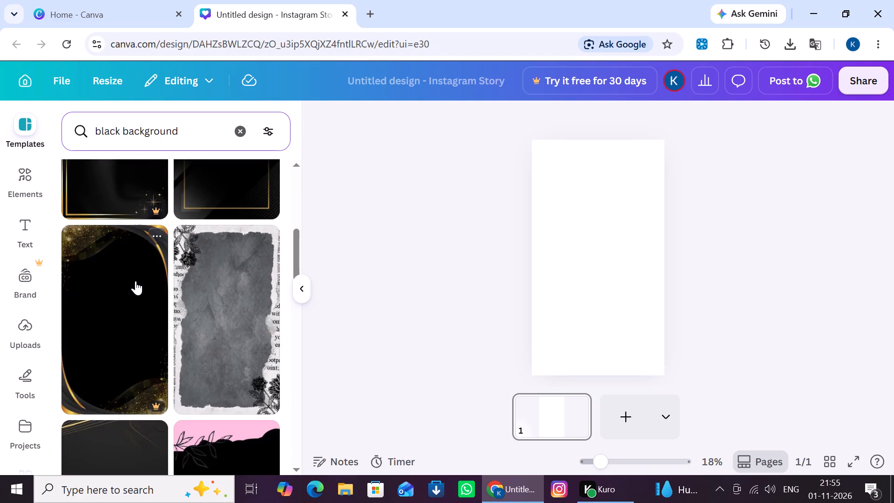
pyautogui.scroll(-13, 135, 281)
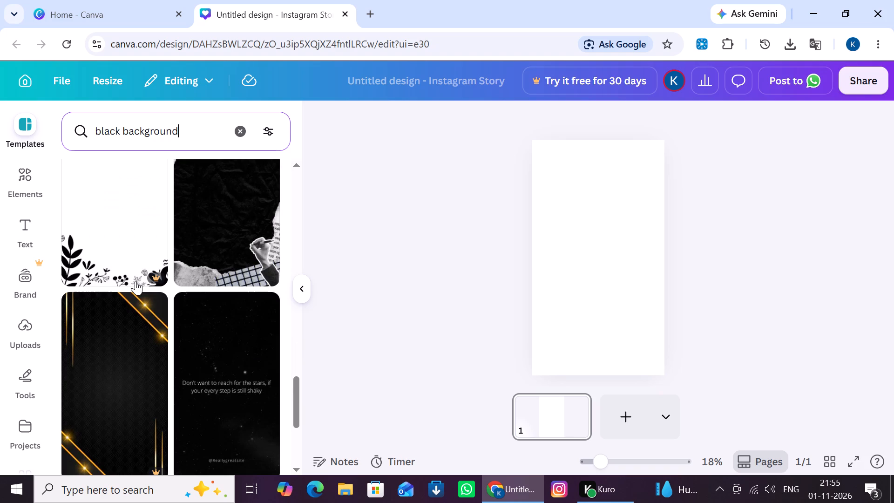
pyautogui.scroll(-6, 135, 281)
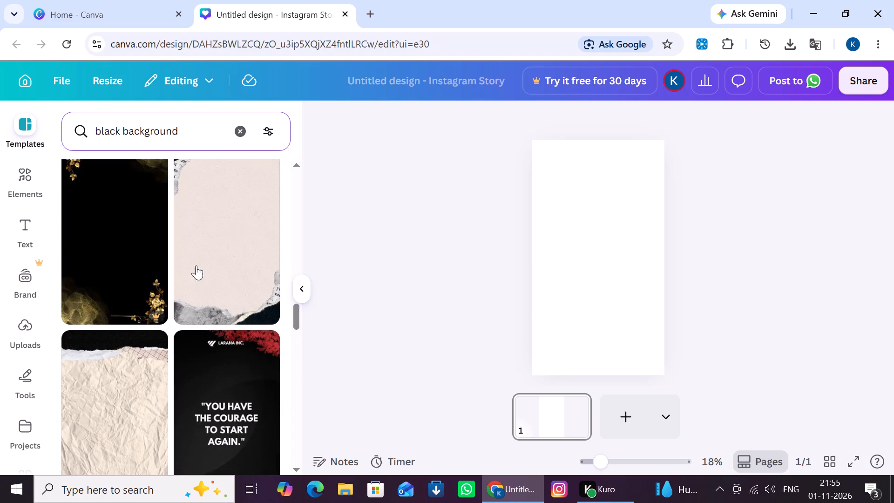
pyautogui.scroll(-2, 229, 246)
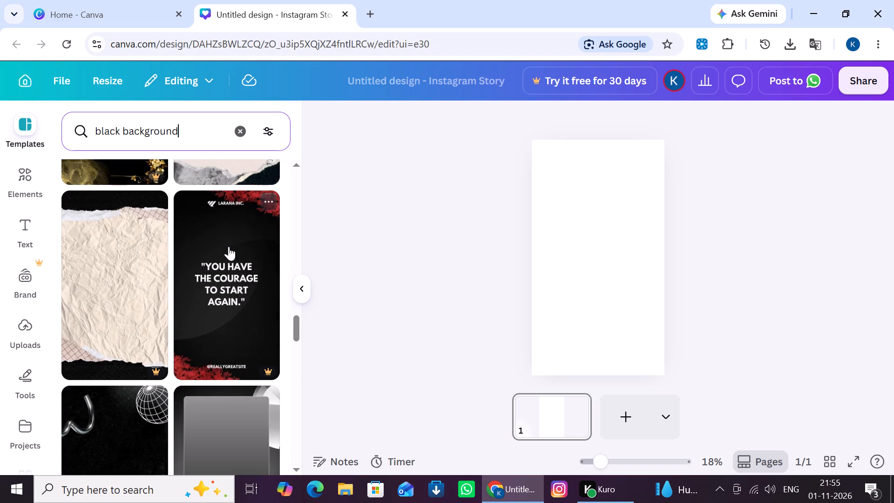
pyautogui.scroll(-4, 229, 246)
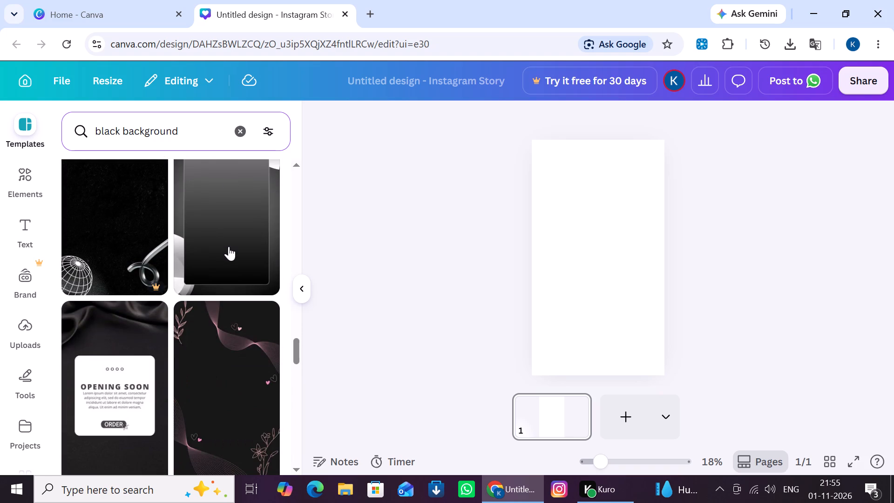
pyautogui.scroll(5, 229, 246)
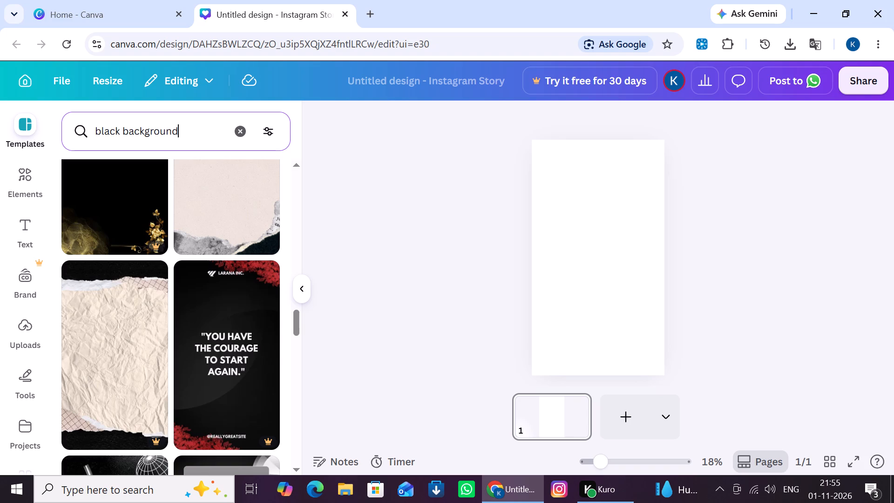
# Replace "black" in the template search with a word starting with "ki" and apply the pink kiss-print background to the page.
pyautogui.moveTo(120, 131); pyautogui.dragTo(71, 134)
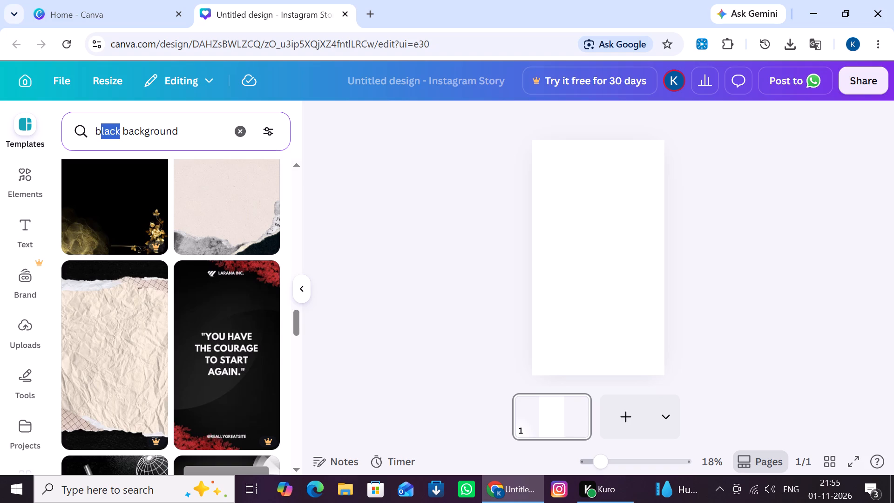
pyautogui.press('BackSpace')
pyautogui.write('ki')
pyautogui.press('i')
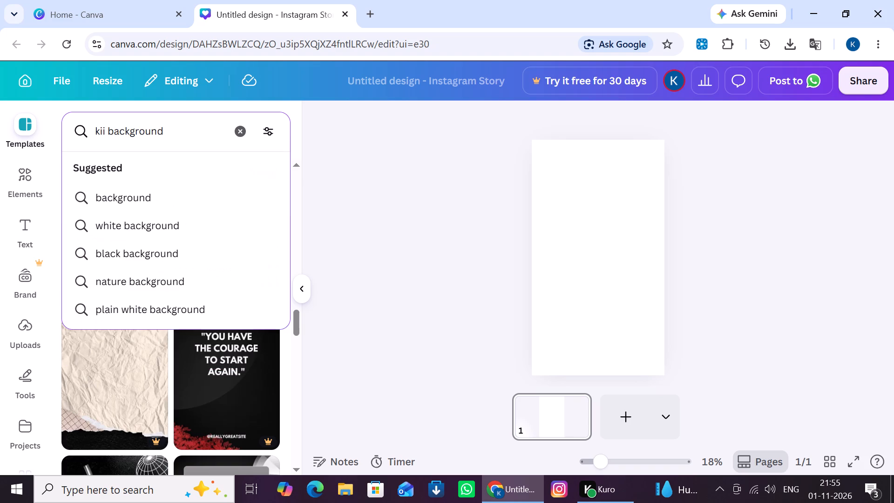
# Search the templates for "kiss background" and add the pink kiss-print graphic to the page.
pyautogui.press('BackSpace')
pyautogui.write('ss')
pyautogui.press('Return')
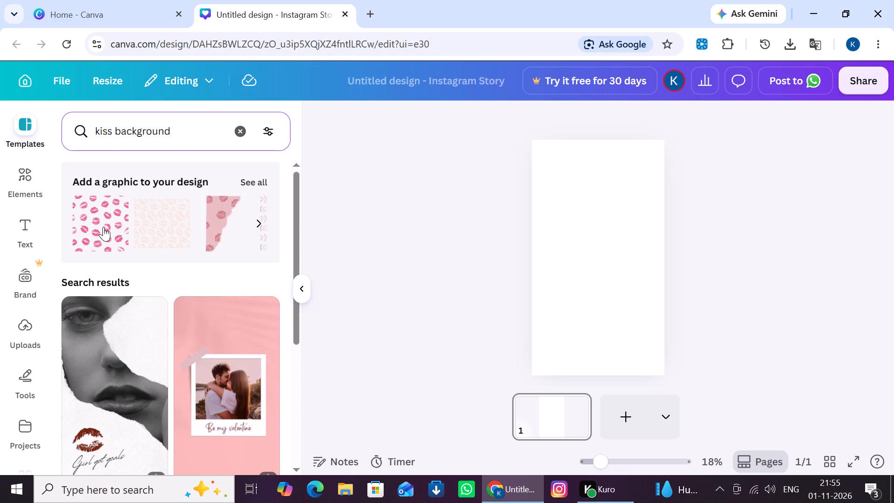
pyautogui.click(103, 227)
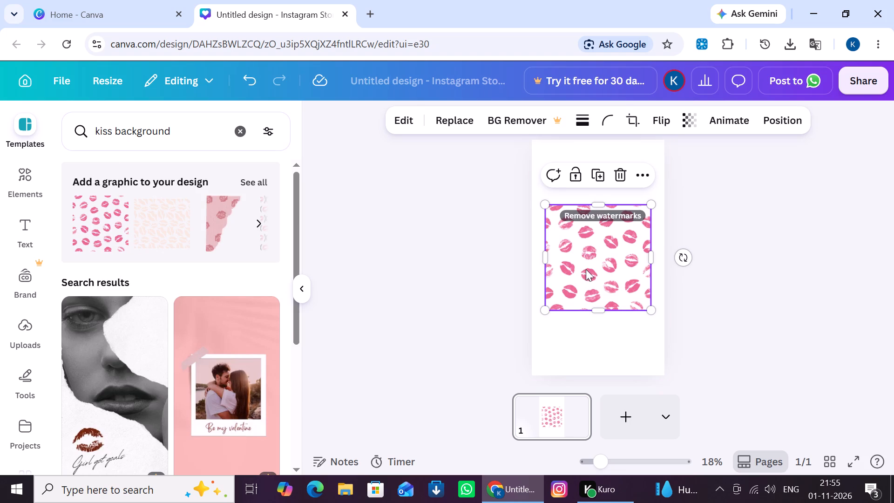
# Enlarge the kiss-print graphic to span the page's full width and align it with the page's left edge, covering the upper half.
pyautogui.moveTo(650, 307); pyautogui.dragTo(656, 447)
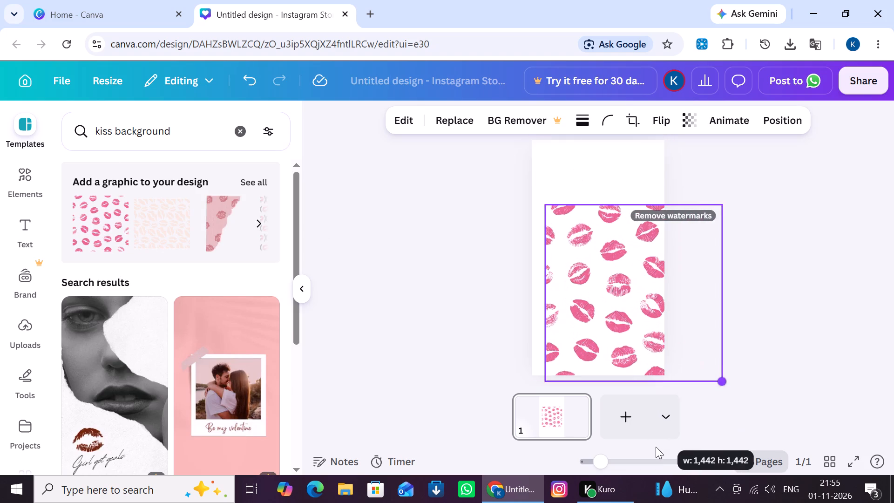
pyautogui.moveTo(656, 447); pyautogui.dragTo(655, 441)
pyautogui.moveTo(618, 294); pyautogui.dragTo(557, 196)
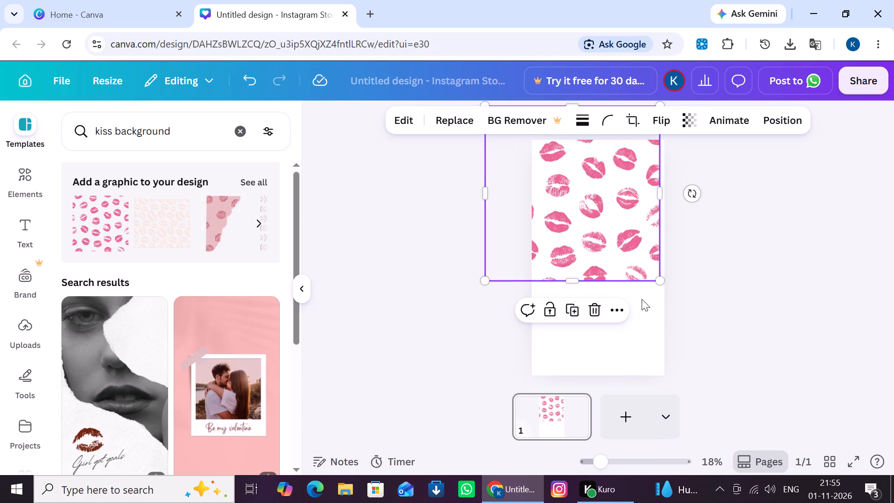
pyautogui.moveTo(661, 281); pyautogui.dragTo(603, 421)
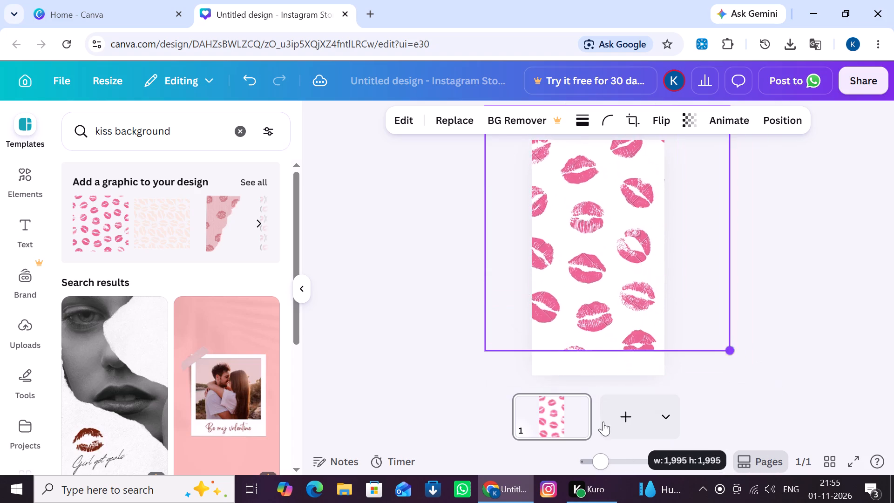
pyautogui.moveTo(603, 421); pyautogui.dragTo(568, 319)
pyautogui.moveTo(574, 214); pyautogui.dragTo(623, 229)
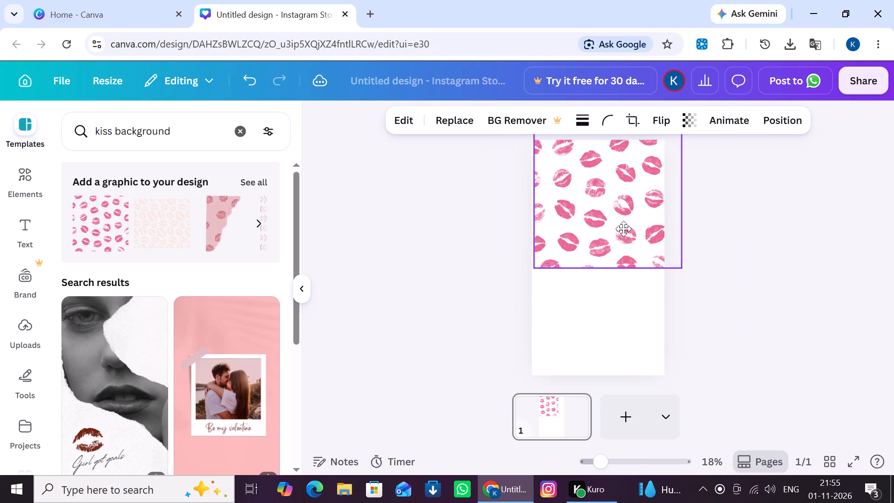
pyautogui.moveTo(623, 229); pyautogui.dragTo(623, 231)
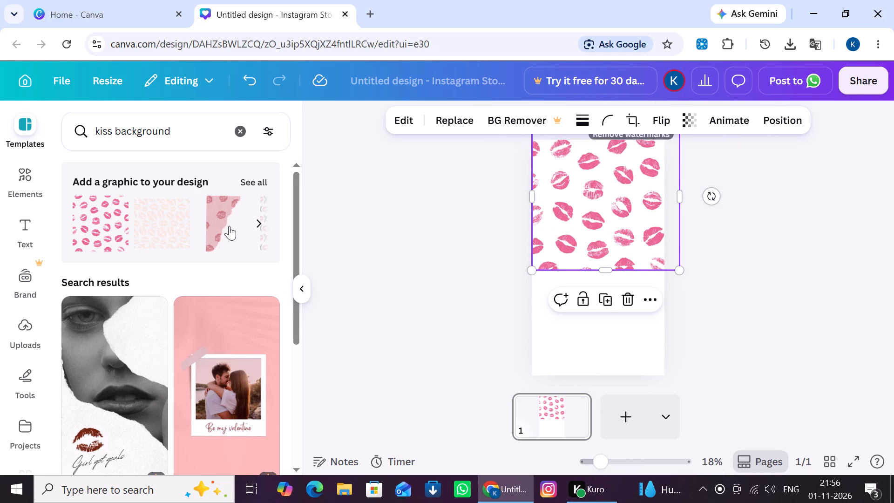
# Duplicate the kiss-print graphic and place the copy directly below the original, aligned with it, so the pattern fills the page.
pyautogui.click(600, 298)
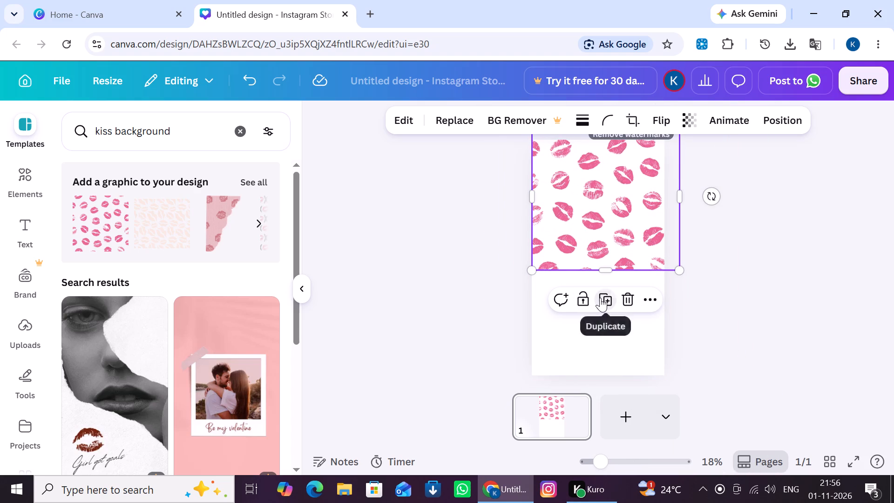
pyautogui.moveTo(606, 232); pyautogui.dragTo(606, 340)
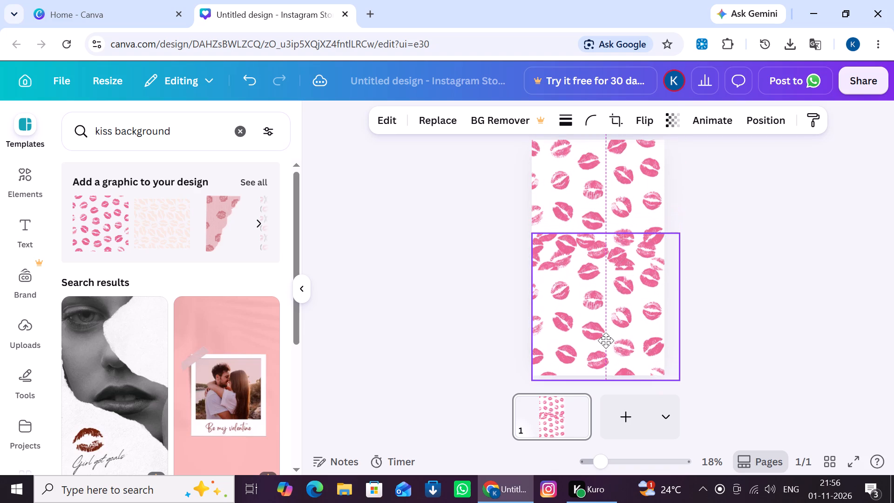
pyautogui.moveTo(606, 340); pyautogui.dragTo(613, 371)
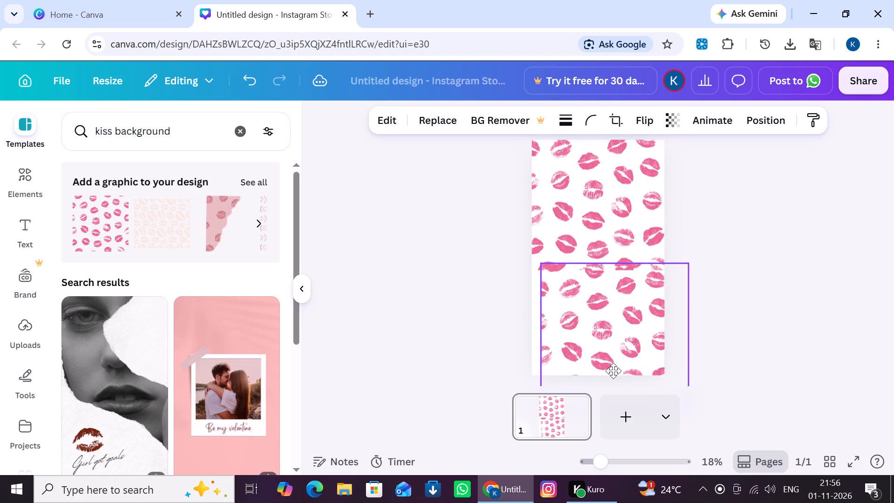
pyautogui.moveTo(613, 371); pyautogui.dragTo(605, 373)
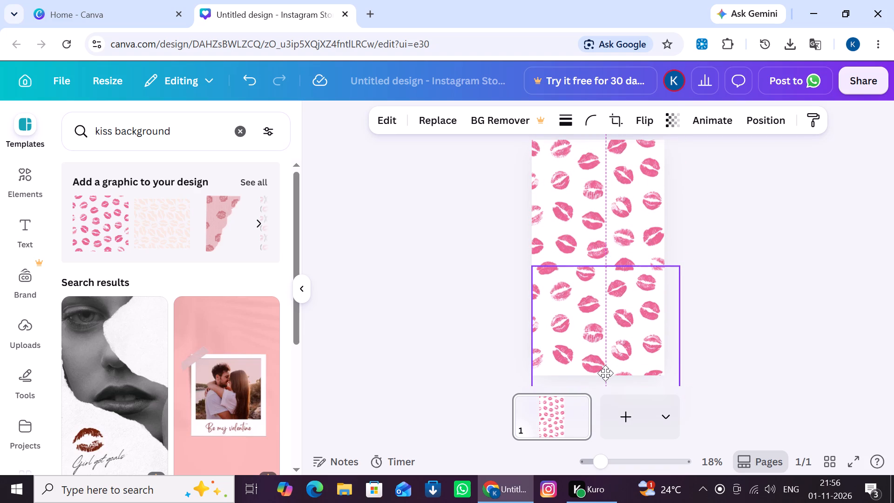
pyautogui.moveTo(605, 373); pyautogui.dragTo(606, 379)
pyautogui.click(490, 301)
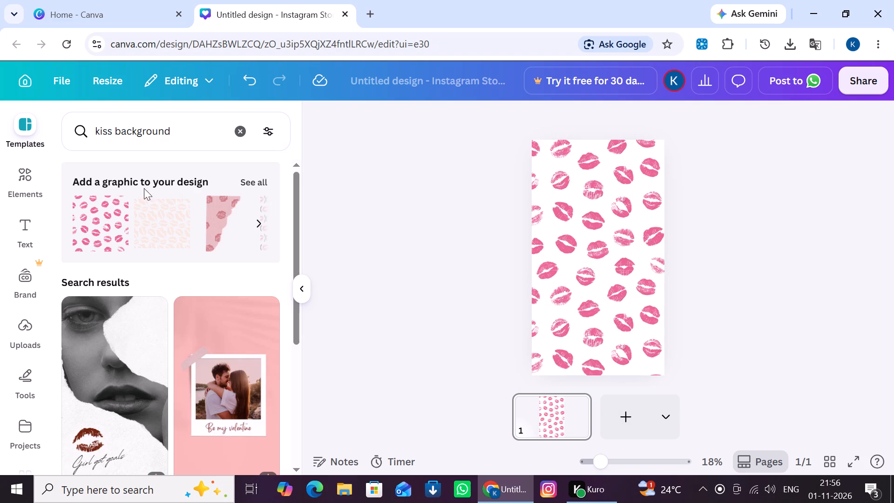
# Clear the template search and start a search for text fonts and combinations.
pyautogui.click(247, 130)
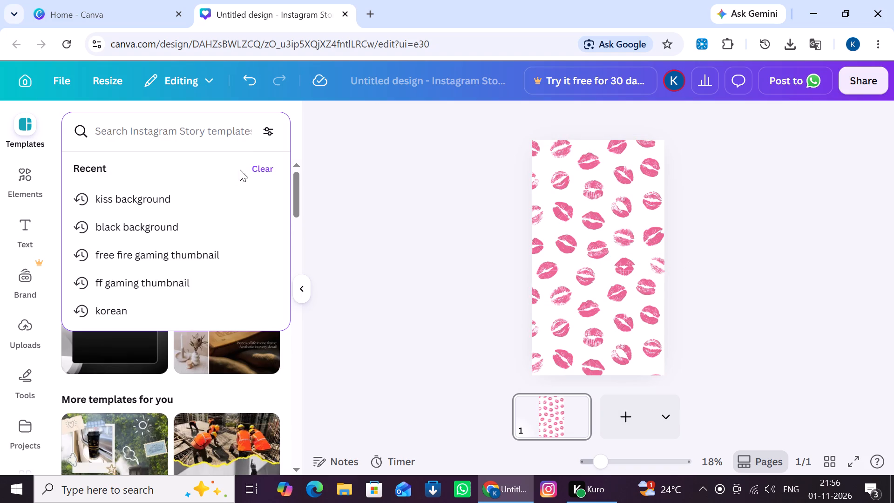
pyautogui.click(34, 223)
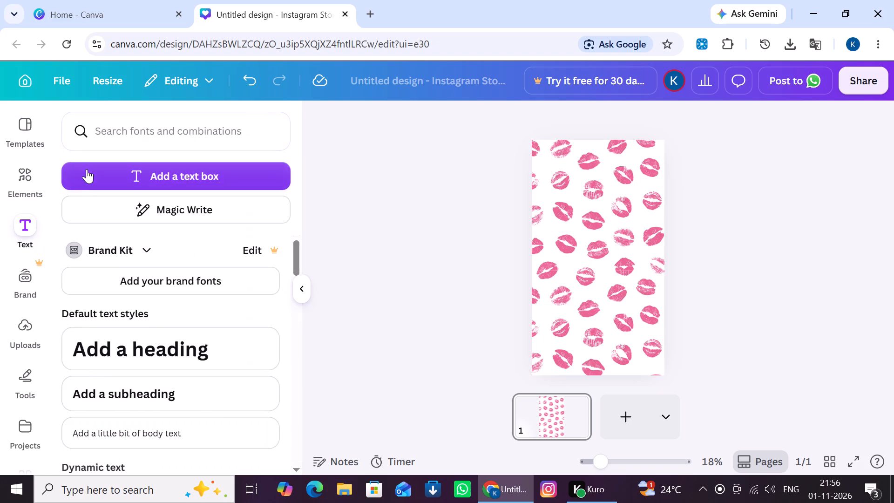
pyautogui.click(121, 140)
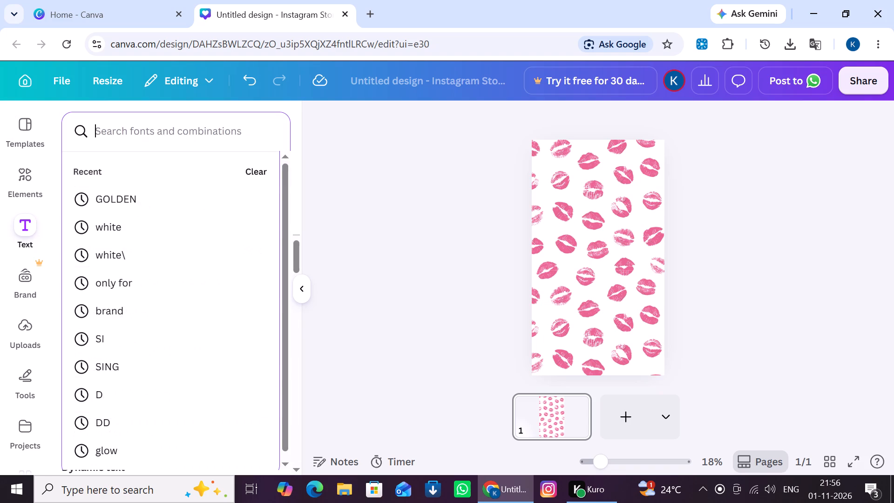
# Search the fonts and combinations for "f" and look through the matching fonts and font combinations.
pyautogui.click(140, 135)
pyautogui.press('f')
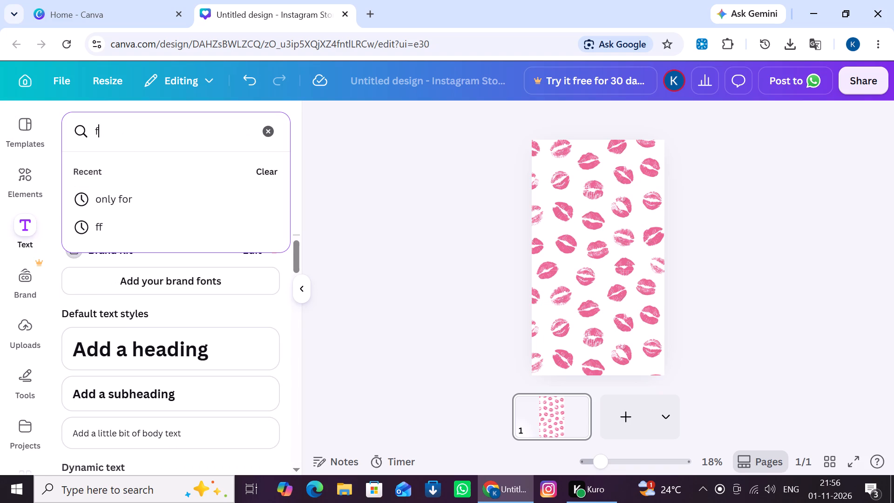
pyautogui.press('Return')
pyautogui.scroll(-1, 180, 269)
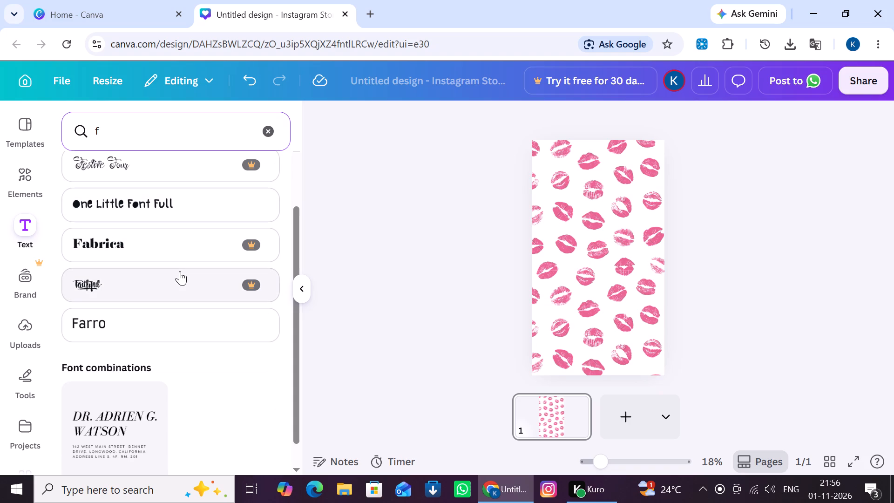
pyautogui.scroll(-2, 180, 271)
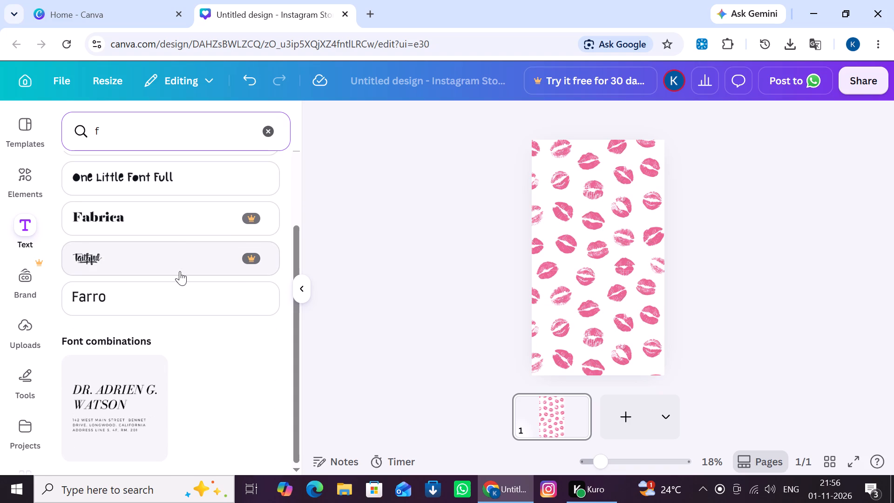
pyautogui.scroll(3, 180, 271)
pyautogui.scroll(-6, 175, 267)
# Search the fonts and combinations for "white" and add the "Trending" script font combination to the page.
pyautogui.click(148, 144)
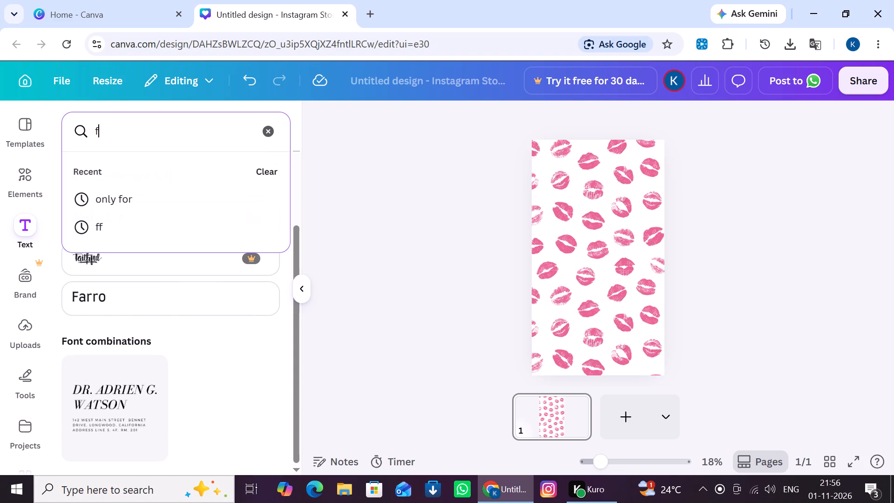
pyautogui.press('BackSpace')
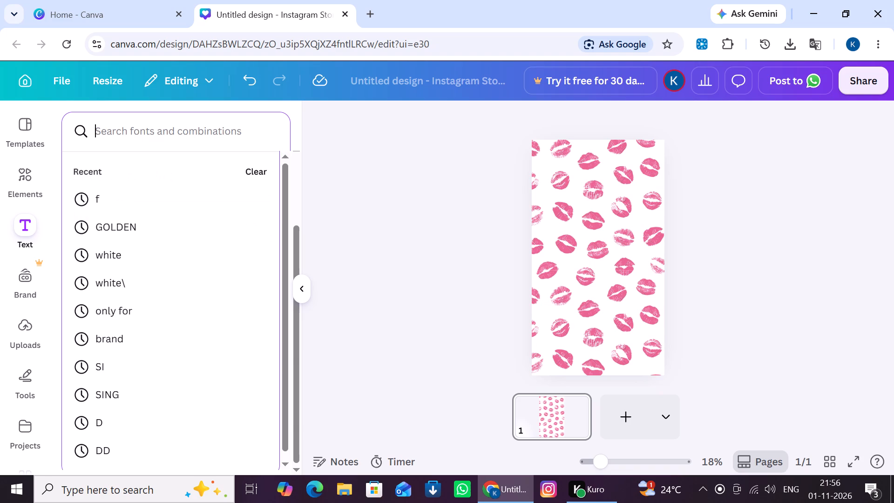
pyautogui.write('whit')
pyautogui.press('e')
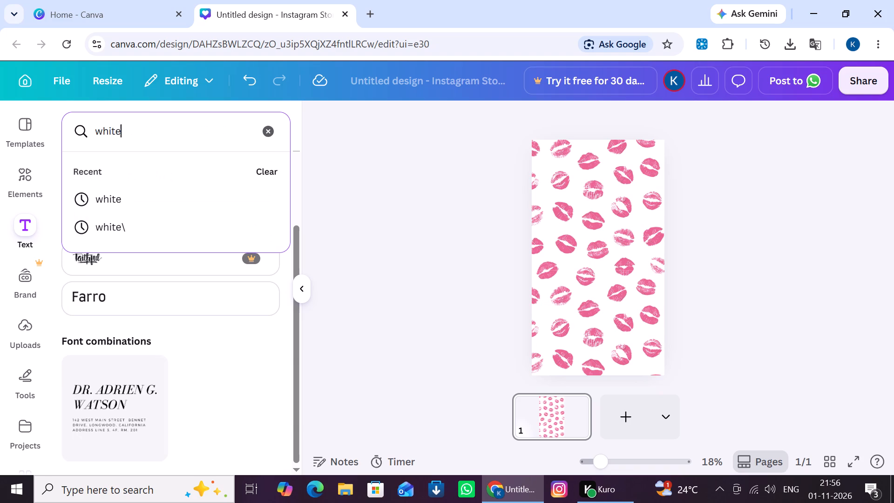
pyautogui.press('Return')
pyautogui.scroll(-1, 154, 193)
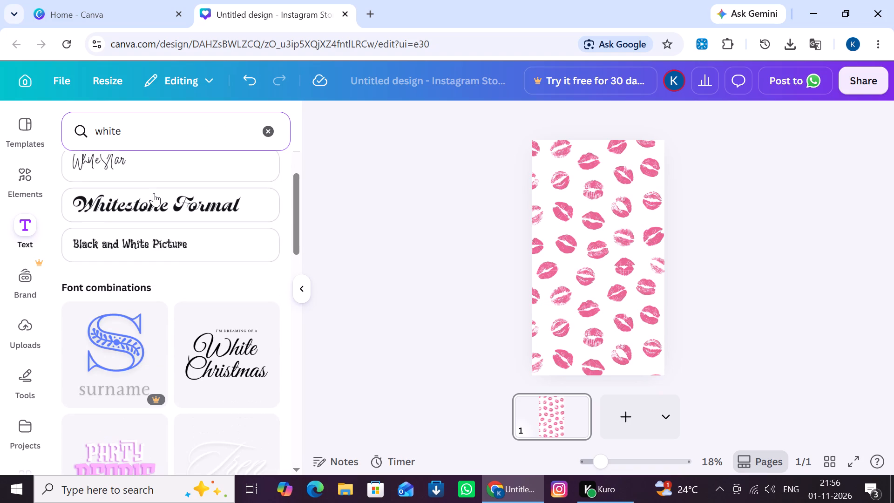
pyautogui.scroll(1, 154, 193)
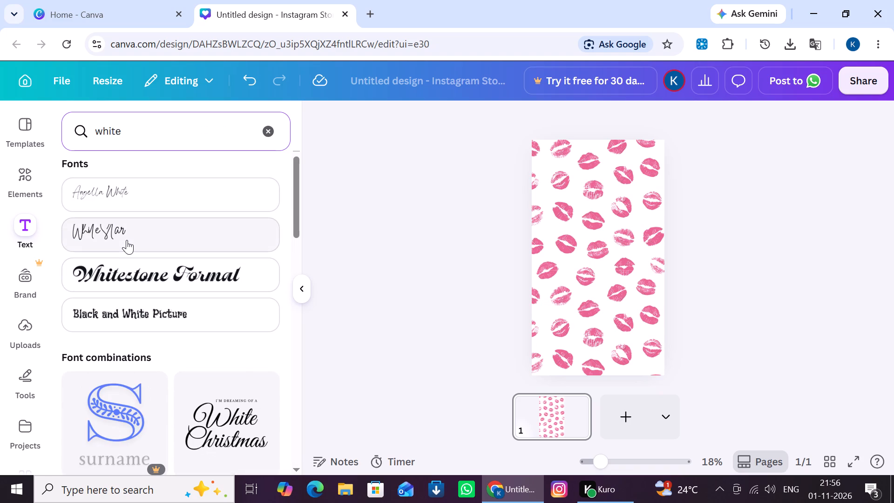
pyautogui.scroll(-4, 123, 309)
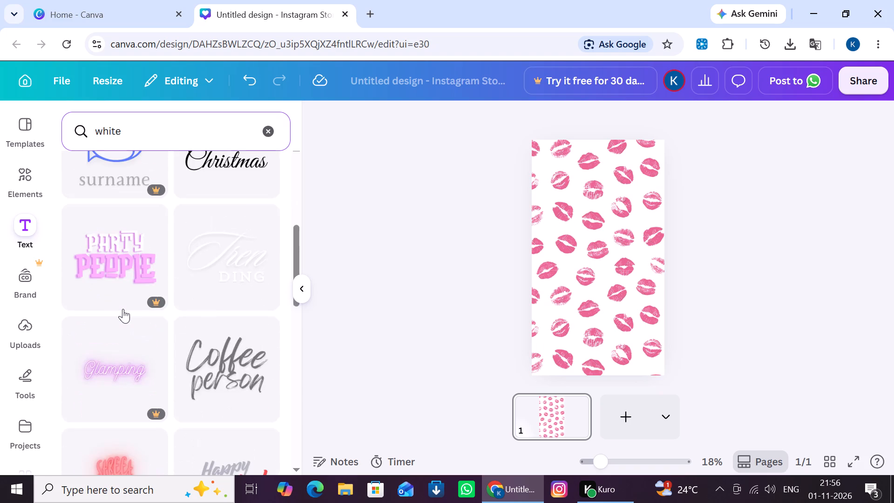
pyautogui.scroll(-1, 123, 309)
pyautogui.click(231, 208)
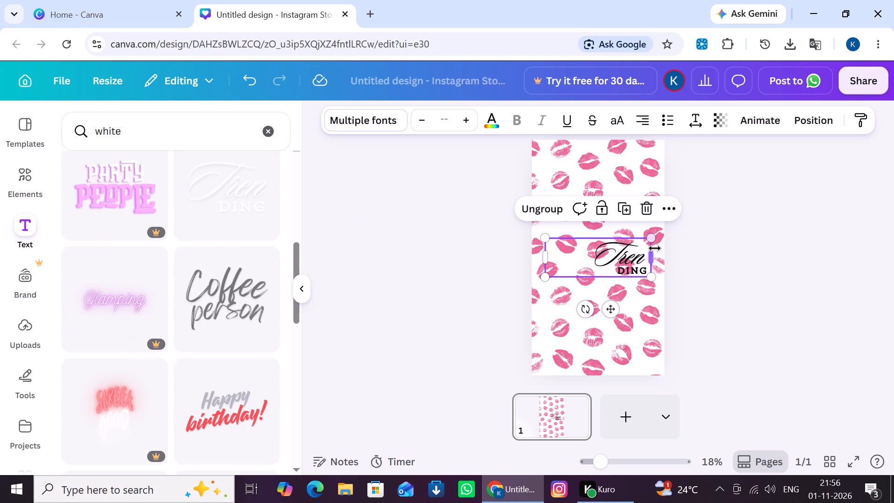
# Replace the "Tren" script wording in the added text group with the account handle.
pyautogui.doubleClick(631, 248)
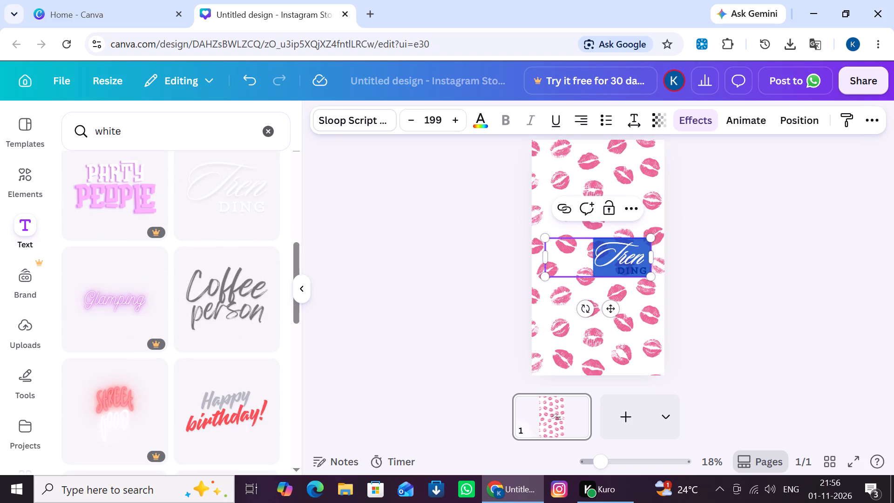
# Delete the "Tren" script wording and the "DING" wording beneath it from the added text group.
pyautogui.press('BackSpace')
pyautogui.doubleClick(635, 264)
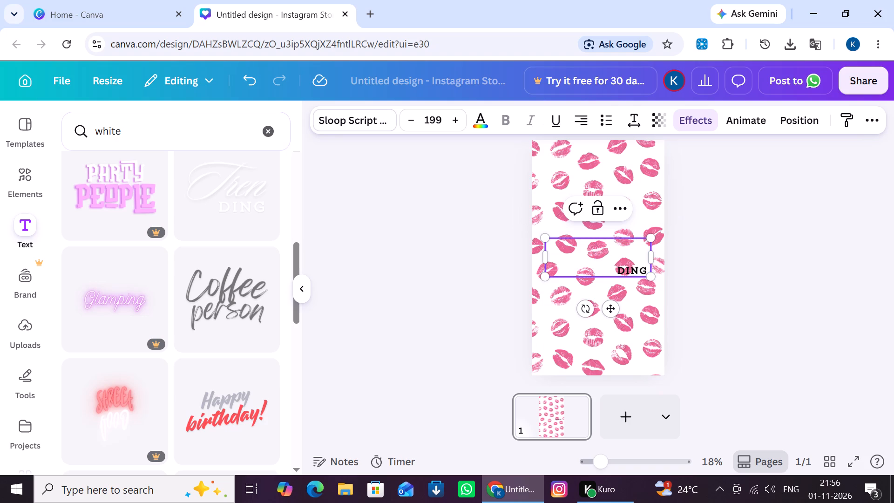
pyautogui.doubleClick(637, 273)
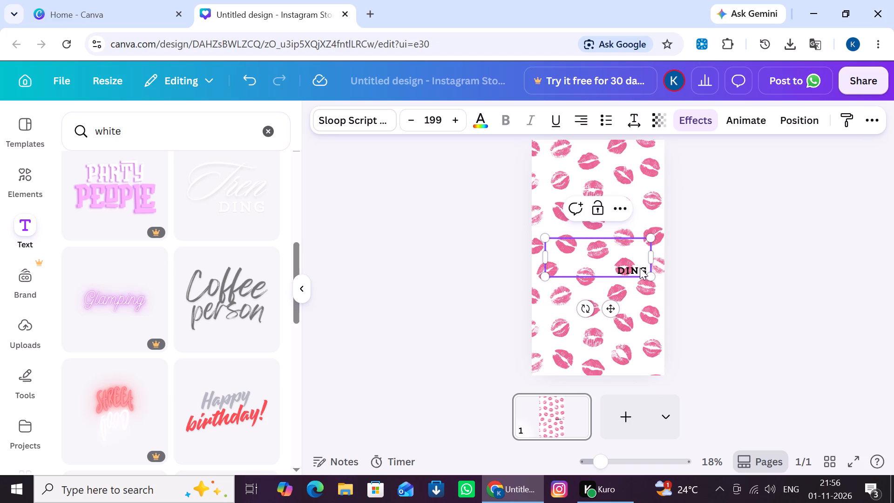
pyautogui.click(640, 268)
pyautogui.moveTo(641, 267); pyautogui.dragTo(624, 271)
pyautogui.click(624, 254)
pyautogui.moveTo(640, 267); pyautogui.dragTo(624, 268)
pyautogui.click(615, 246)
pyautogui.moveTo(625, 255); pyautogui.dragTo(645, 286)
pyautogui.click(643, 285)
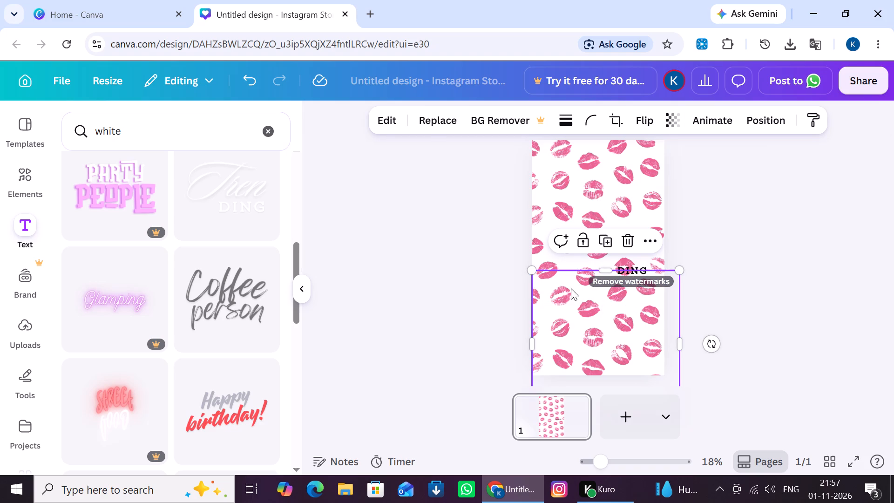
pyautogui.click(511, 272)
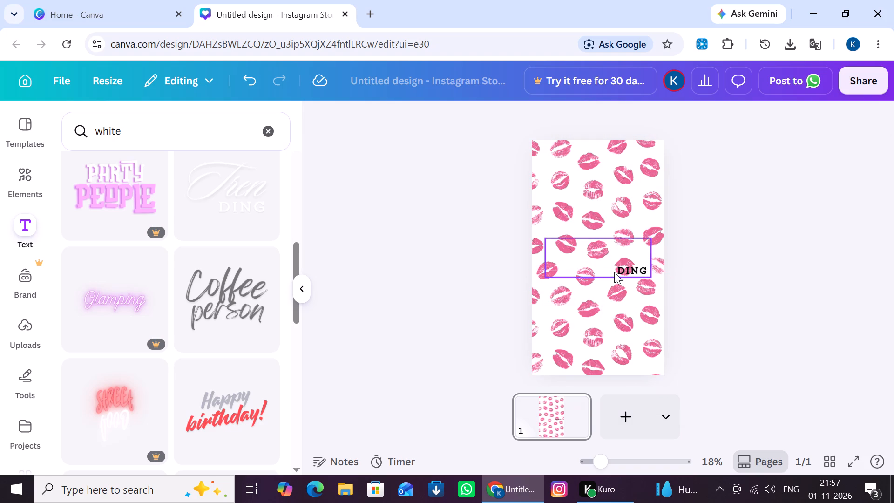
pyautogui.click(623, 270)
pyautogui.moveTo(624, 270); pyautogui.dragTo(630, 250)
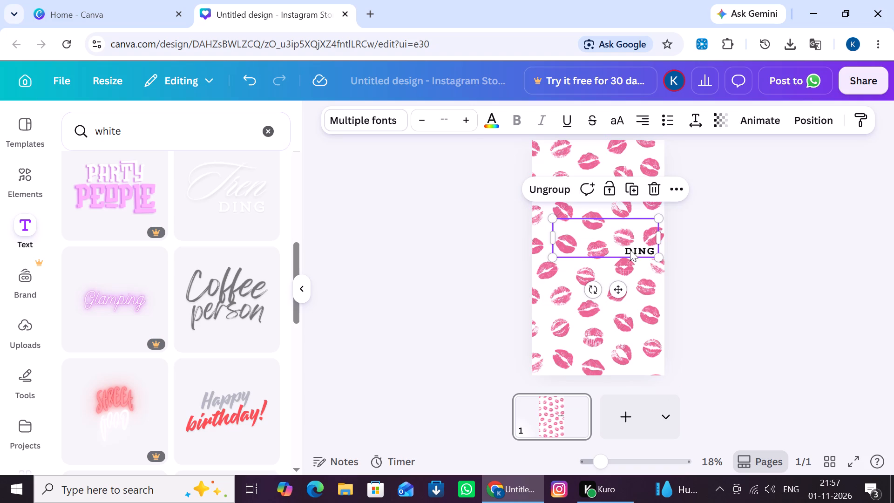
pyautogui.doubleClick(638, 251)
pyautogui.moveTo(638, 251); pyautogui.dragTo(628, 252)
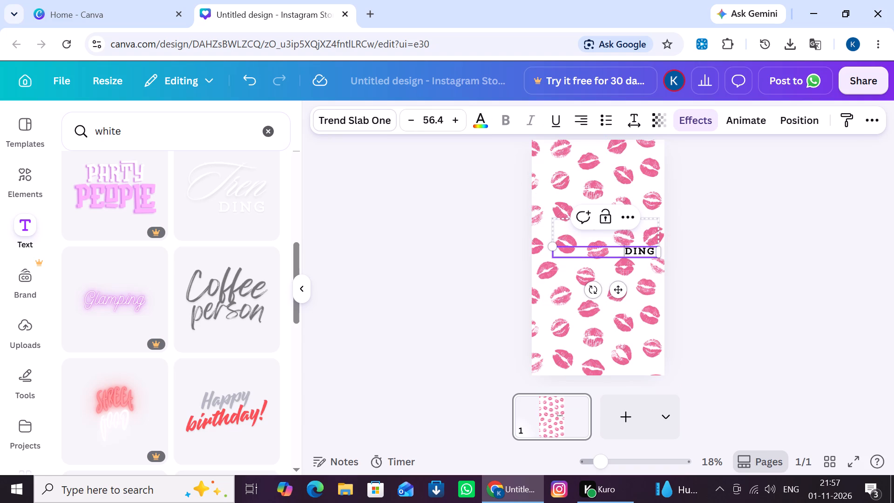
pyautogui.moveTo(647, 251); pyautogui.dragTo(605, 249)
pyautogui.press('BackSpace')
pyautogui.moveTo(652, 249); pyautogui.dragTo(637, 252)
pyautogui.press('BackSpace')
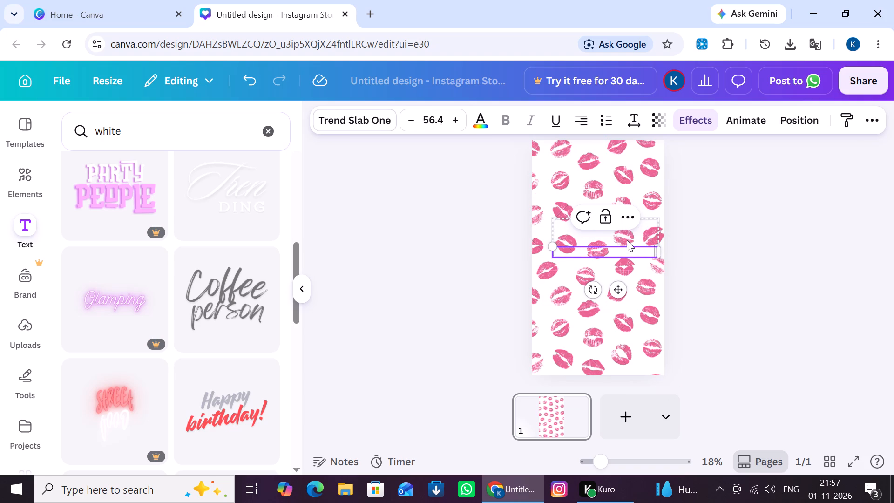
# Enter the account handle in the emptied Sloop Script text box of the text group.
pyautogui.doubleClick(625, 232)
pyautogui.click(603, 219)
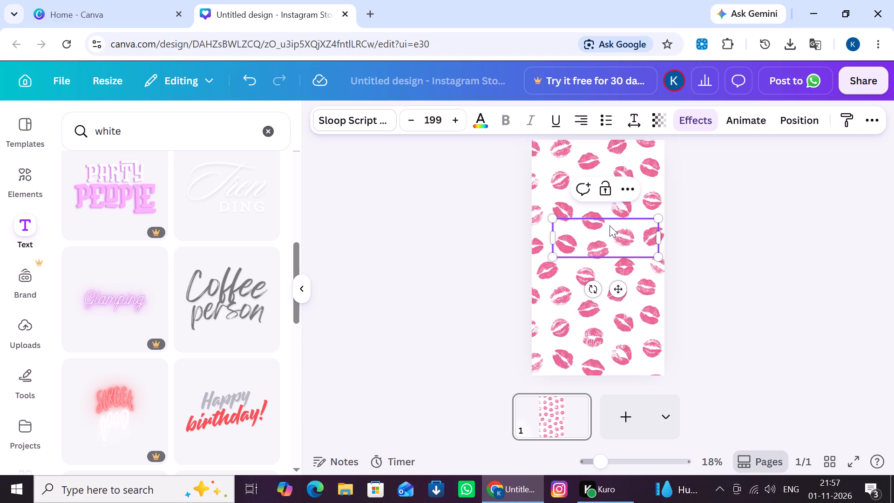
pyautogui.click(616, 234)
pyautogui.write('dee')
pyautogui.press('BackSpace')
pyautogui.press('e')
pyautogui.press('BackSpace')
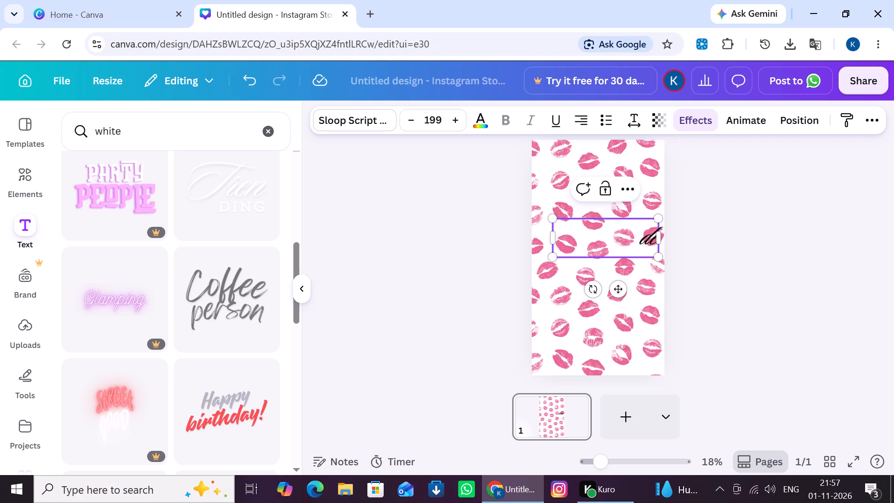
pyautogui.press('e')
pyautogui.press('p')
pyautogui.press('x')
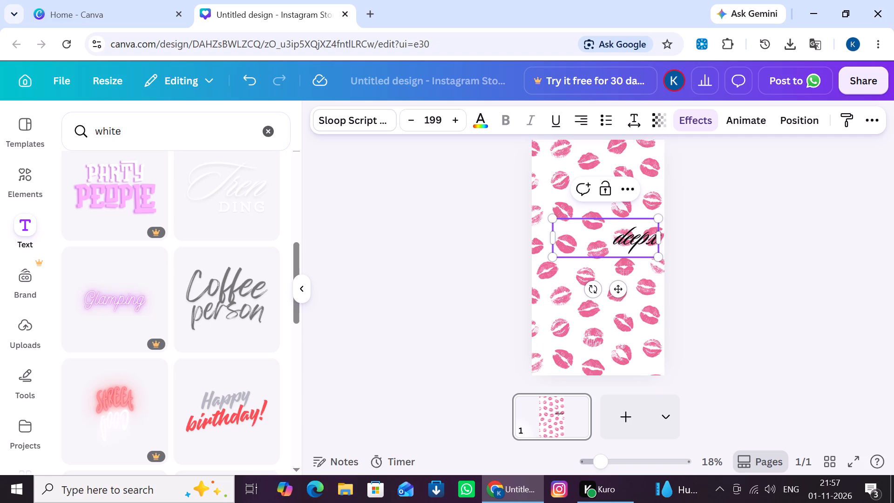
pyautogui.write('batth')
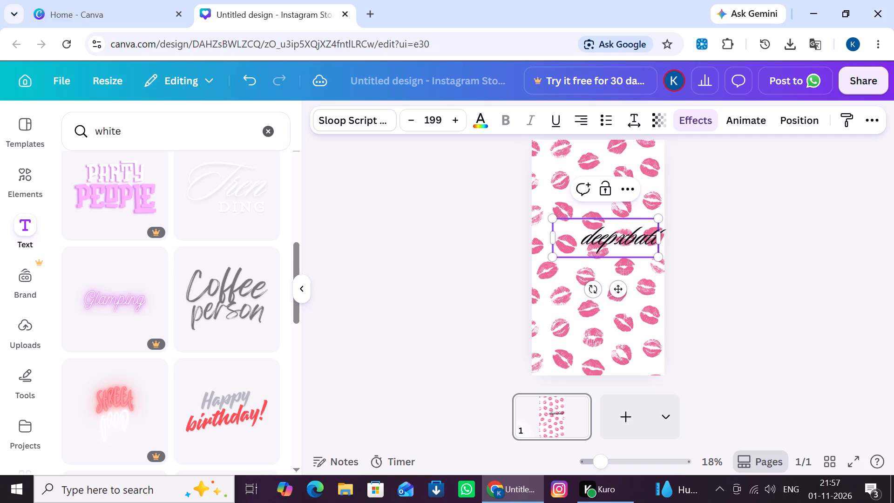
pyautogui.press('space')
pyautogui.click(681, 281)
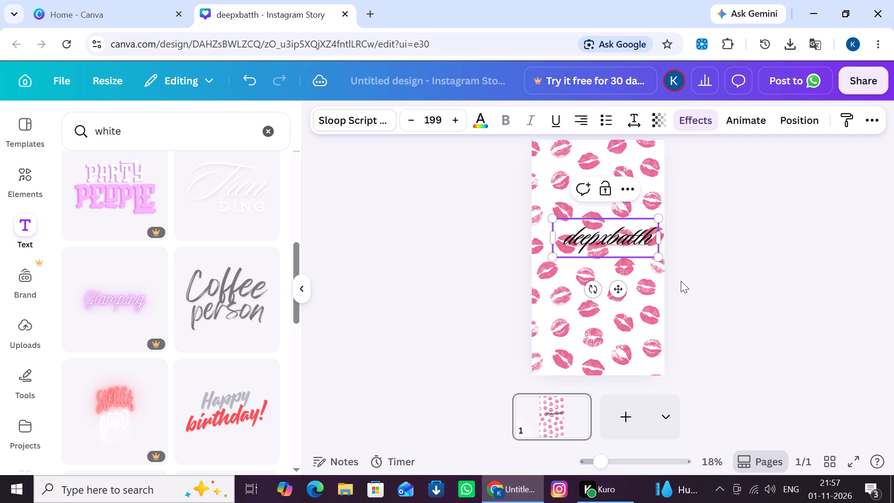
# Scale the script handle text down to a font size of about 144.
pyautogui.click(610, 235)
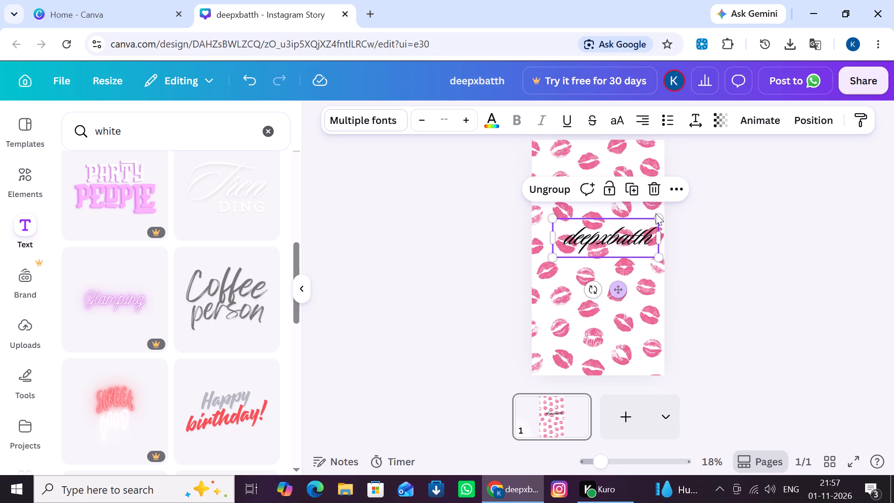
pyautogui.click(673, 186)
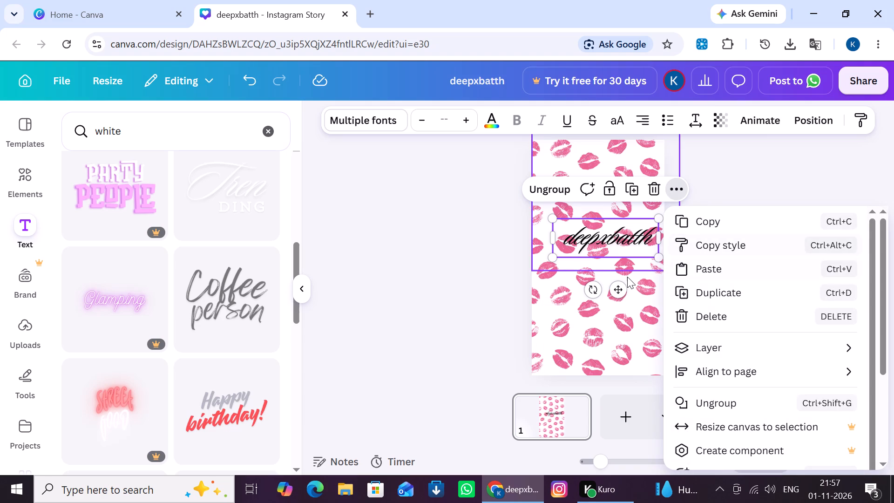
pyautogui.click(622, 243)
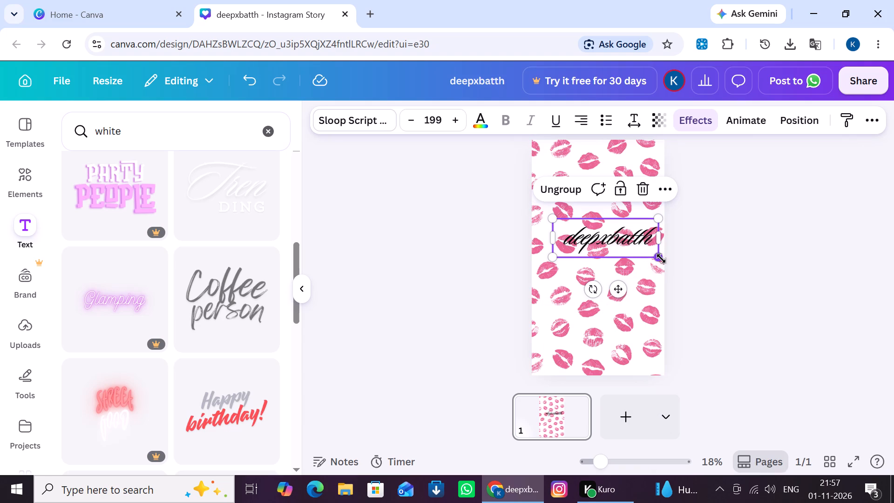
pyautogui.moveTo(660, 259); pyautogui.dragTo(588, 240)
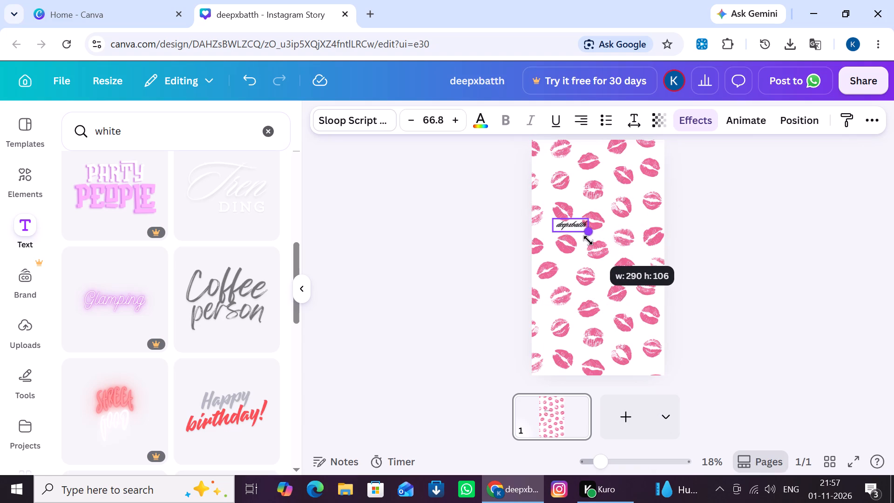
pyautogui.moveTo(588, 240); pyautogui.dragTo(629, 251)
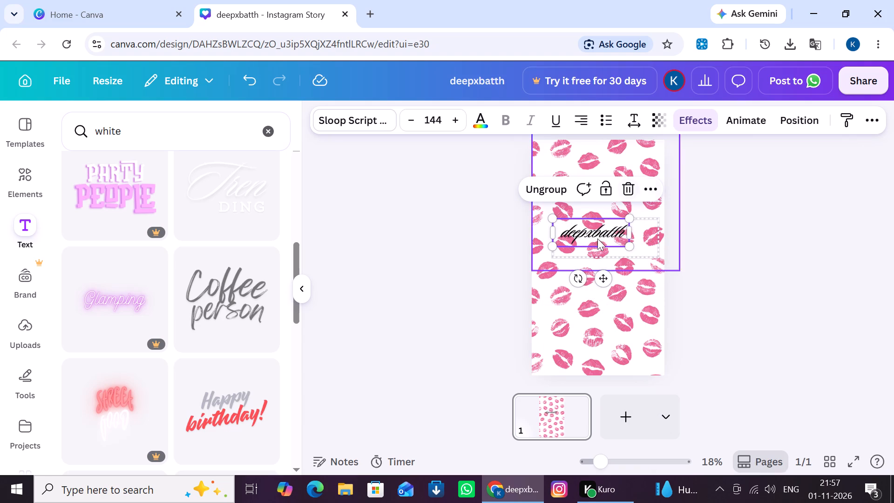
# Rotate the script handle text to about 84° so it runs nearly vertically down the page.
pyautogui.moveTo(582, 281); pyautogui.dragTo(483, 292)
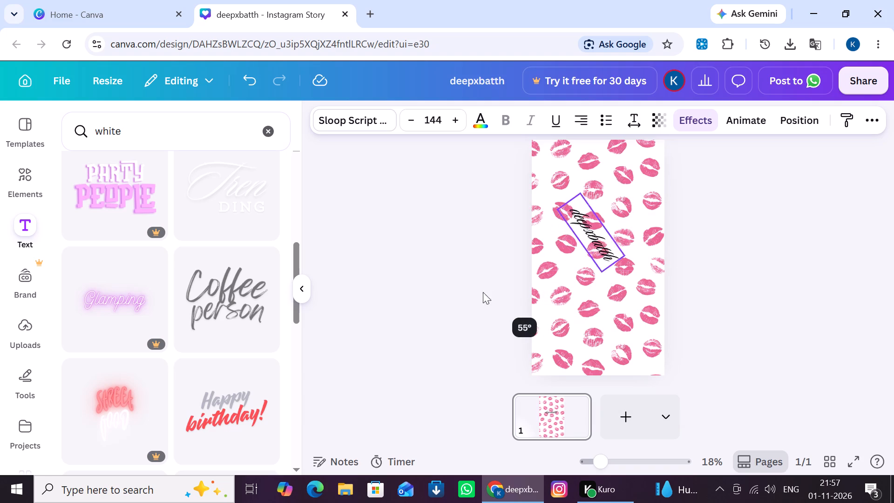
pyautogui.moveTo(483, 292); pyautogui.dragTo(128, 260)
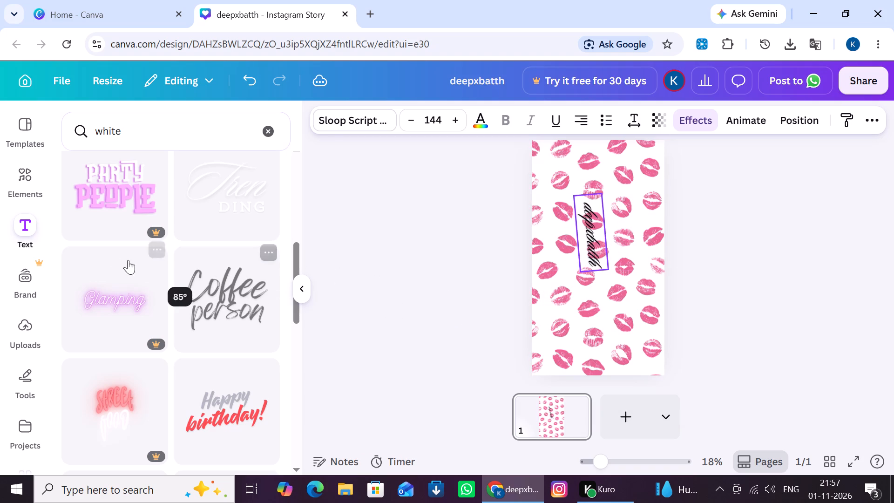
pyautogui.moveTo(128, 260); pyautogui.dragTo(102, 245)
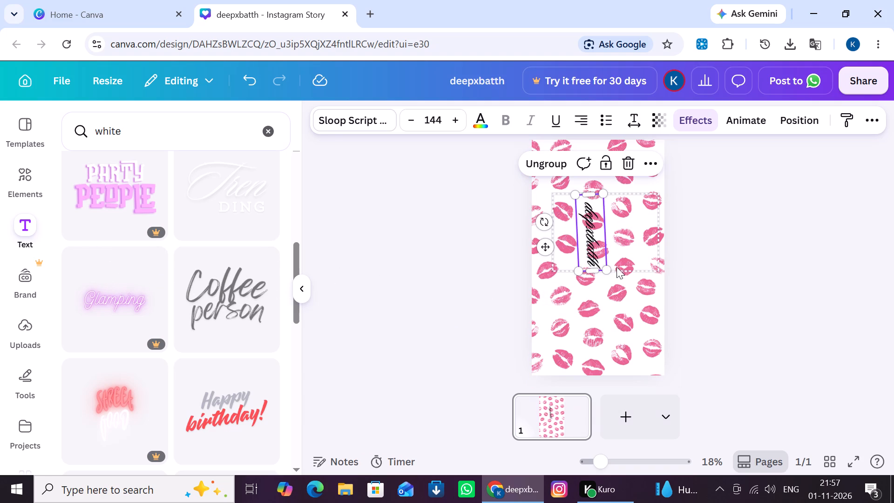
pyautogui.moveTo(545, 224); pyautogui.dragTo(549, 226)
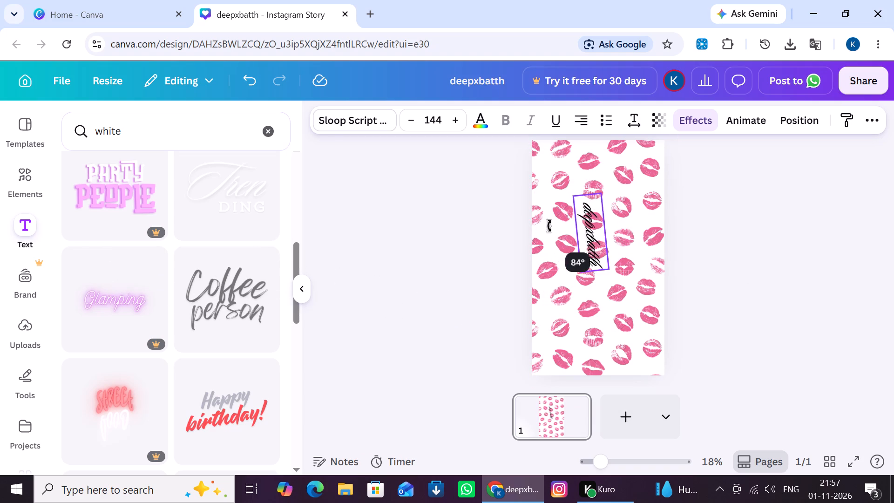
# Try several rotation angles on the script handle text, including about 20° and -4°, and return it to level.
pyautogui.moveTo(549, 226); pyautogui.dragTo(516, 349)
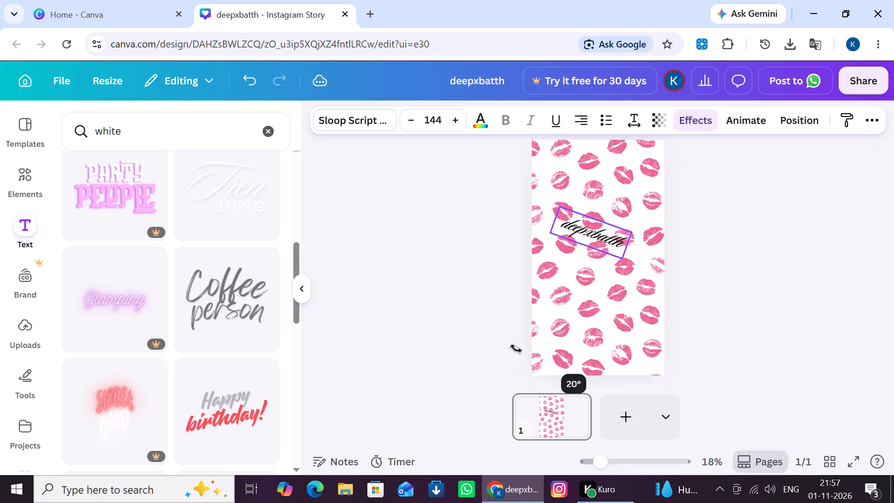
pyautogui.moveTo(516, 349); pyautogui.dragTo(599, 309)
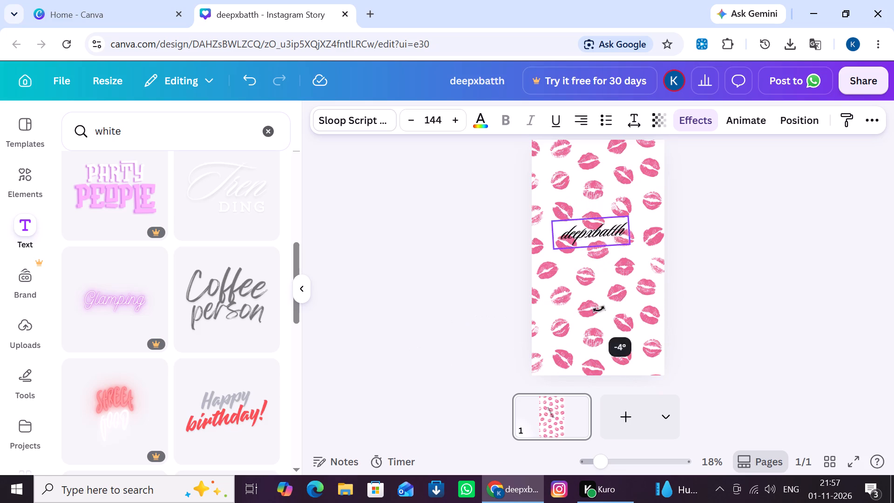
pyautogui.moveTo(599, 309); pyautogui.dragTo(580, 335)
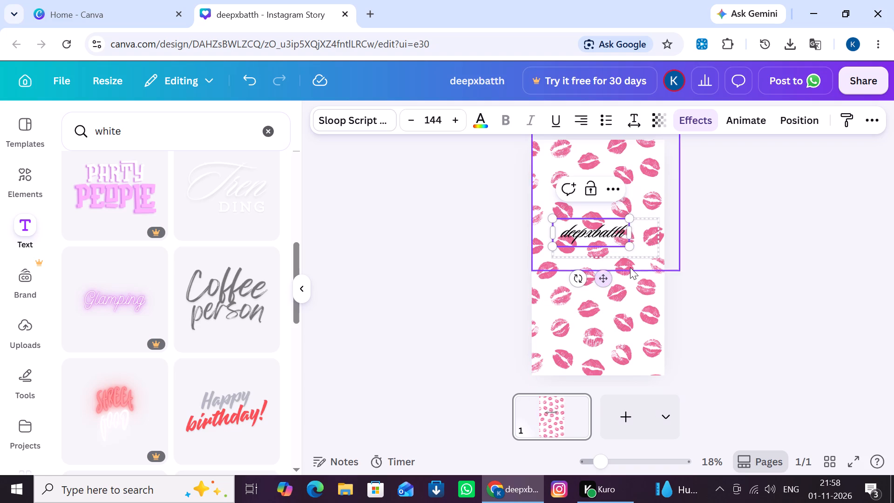
# Enlarge the script handle text to a font size of about 195.
pyautogui.moveTo(630, 249); pyautogui.dragTo(650, 280)
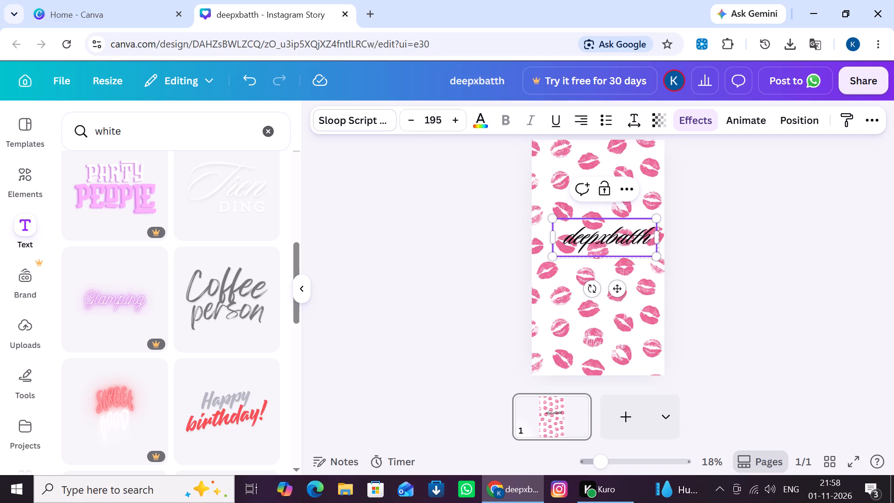
# Rotate the enlarged script handle text to nearly vertical so that it reads downward.
pyautogui.moveTo(592, 293); pyautogui.dragTo(458, 278)
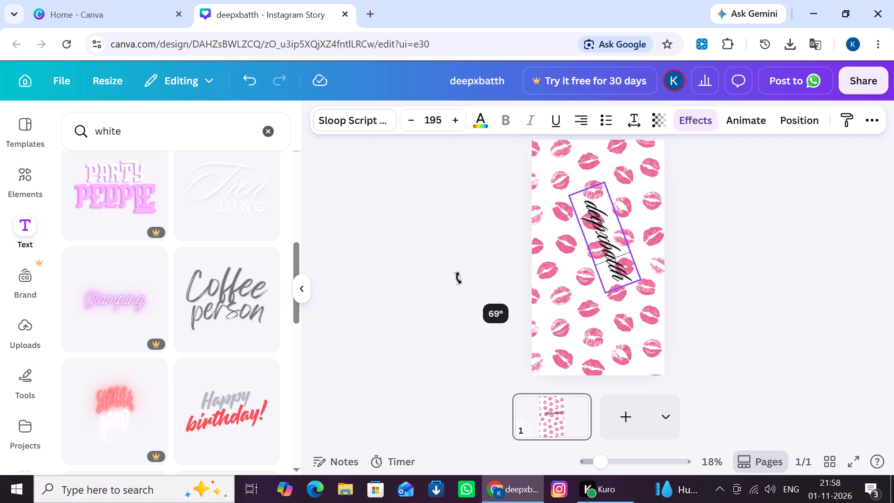
pyautogui.moveTo(458, 278); pyautogui.dragTo(755, 297)
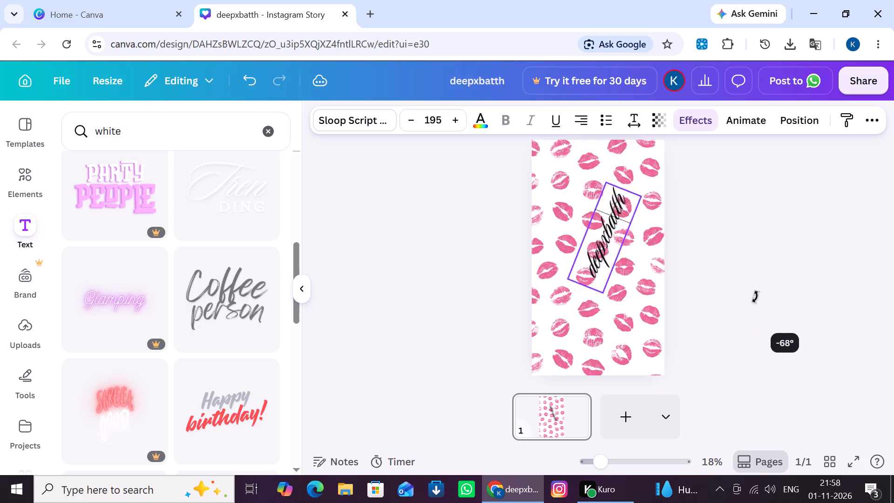
pyautogui.moveTo(755, 297); pyautogui.dragTo(513, 211)
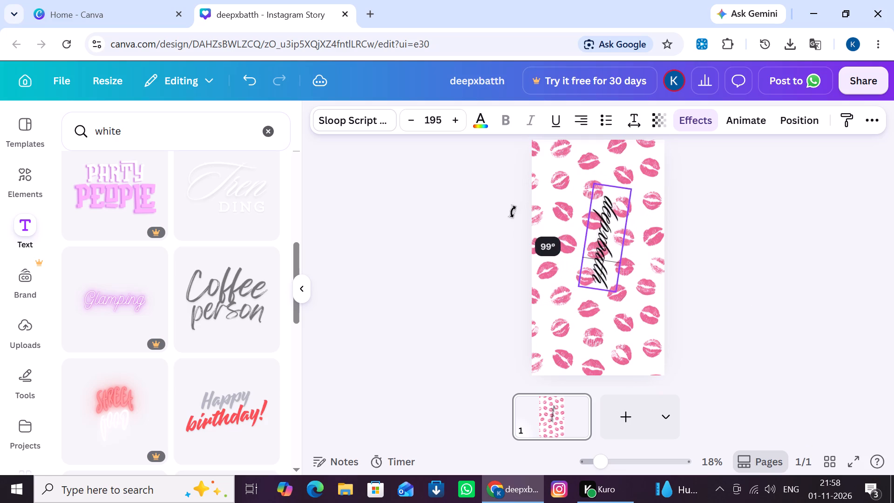
pyautogui.moveTo(513, 211); pyautogui.dragTo(508, 222)
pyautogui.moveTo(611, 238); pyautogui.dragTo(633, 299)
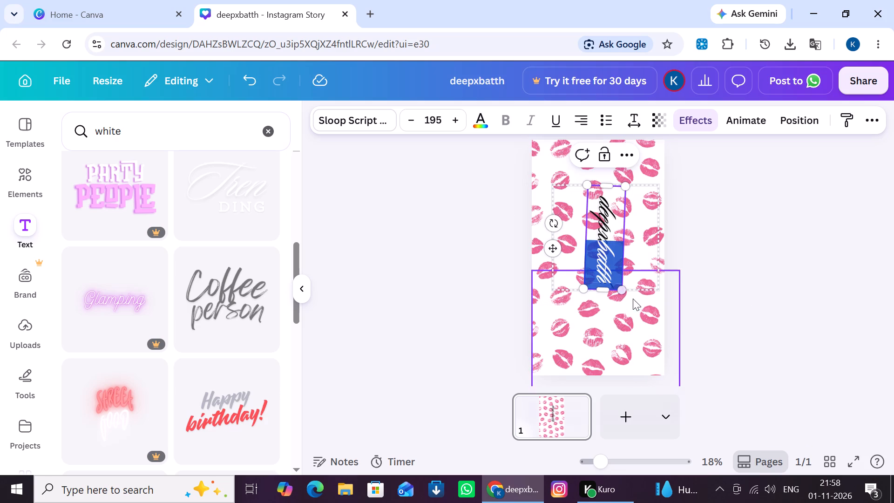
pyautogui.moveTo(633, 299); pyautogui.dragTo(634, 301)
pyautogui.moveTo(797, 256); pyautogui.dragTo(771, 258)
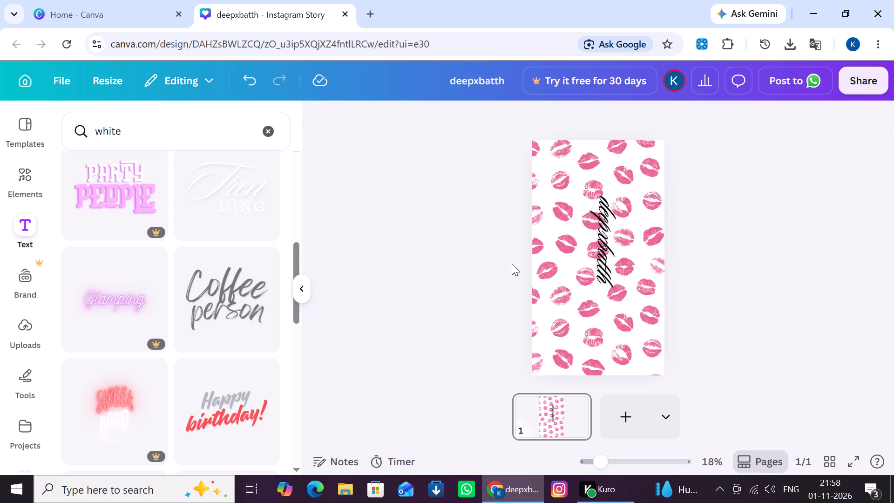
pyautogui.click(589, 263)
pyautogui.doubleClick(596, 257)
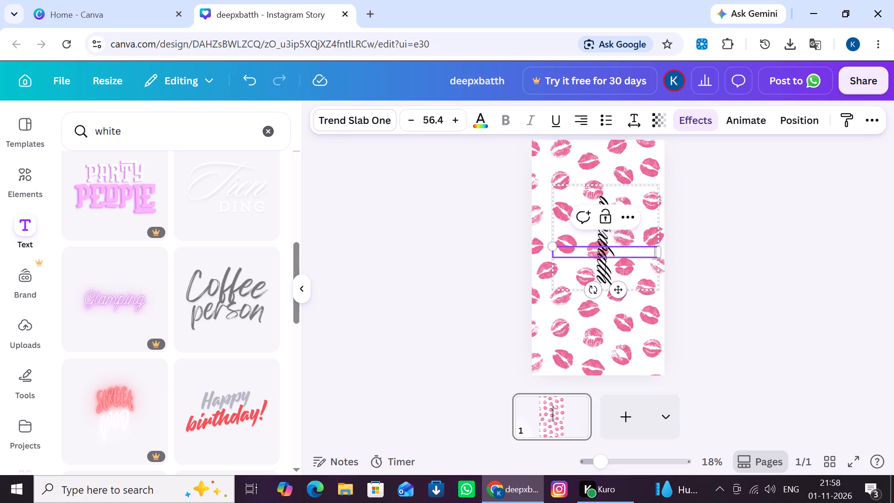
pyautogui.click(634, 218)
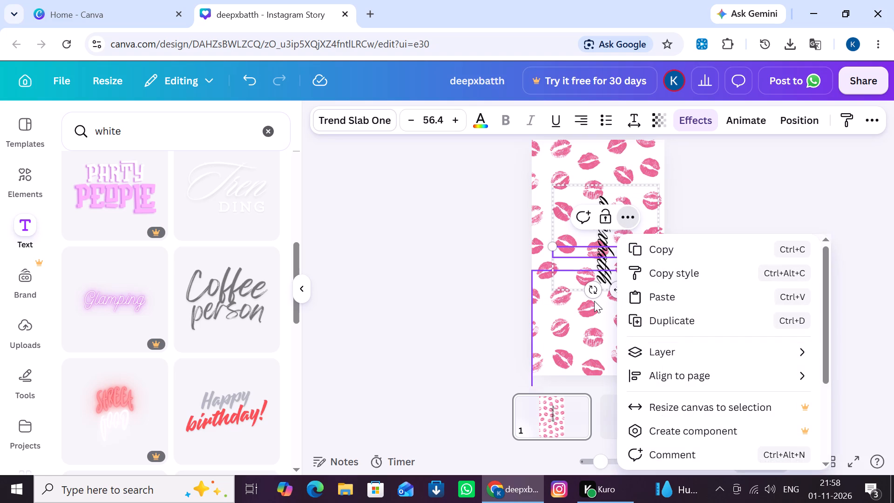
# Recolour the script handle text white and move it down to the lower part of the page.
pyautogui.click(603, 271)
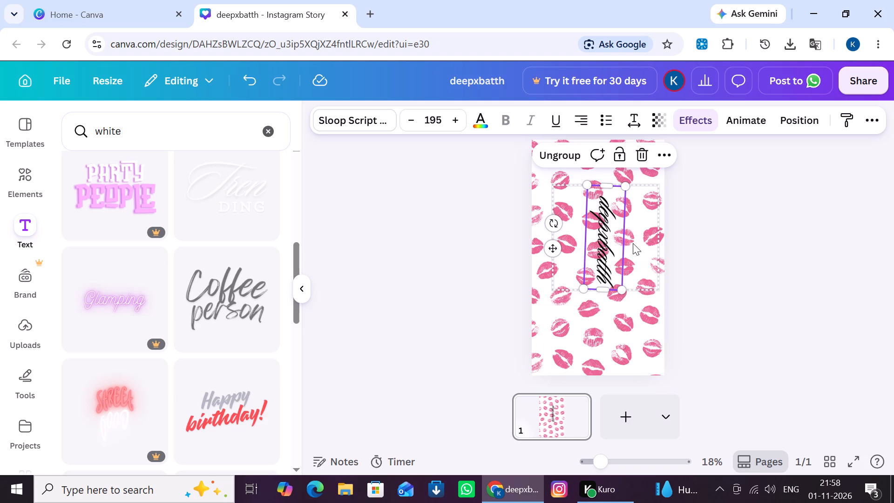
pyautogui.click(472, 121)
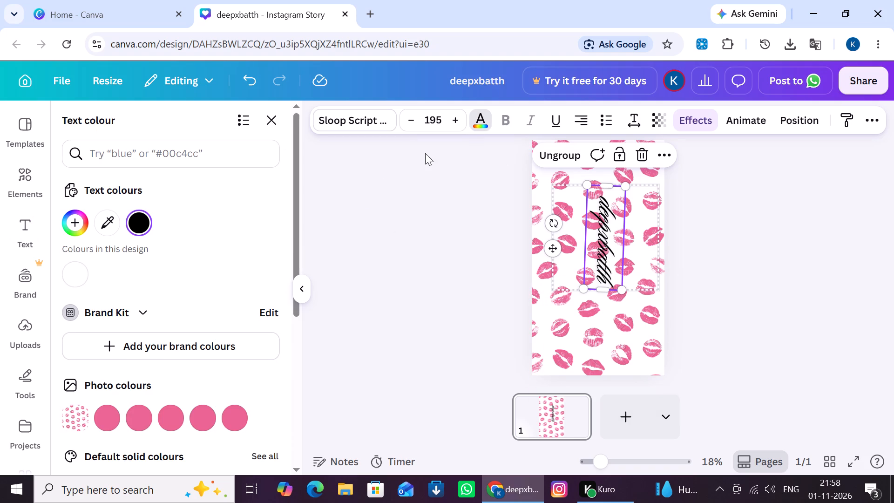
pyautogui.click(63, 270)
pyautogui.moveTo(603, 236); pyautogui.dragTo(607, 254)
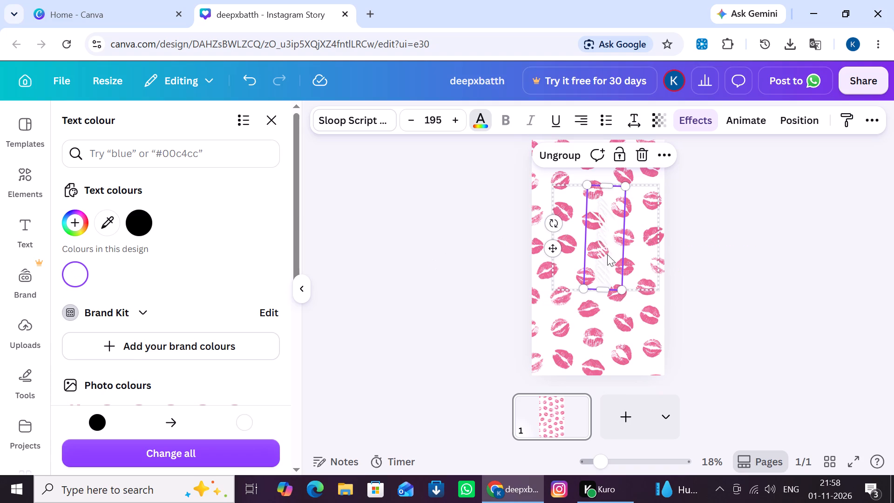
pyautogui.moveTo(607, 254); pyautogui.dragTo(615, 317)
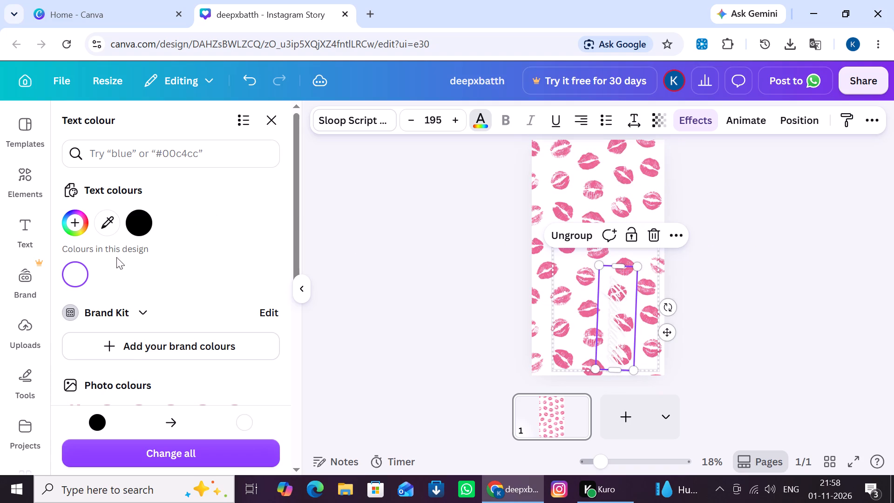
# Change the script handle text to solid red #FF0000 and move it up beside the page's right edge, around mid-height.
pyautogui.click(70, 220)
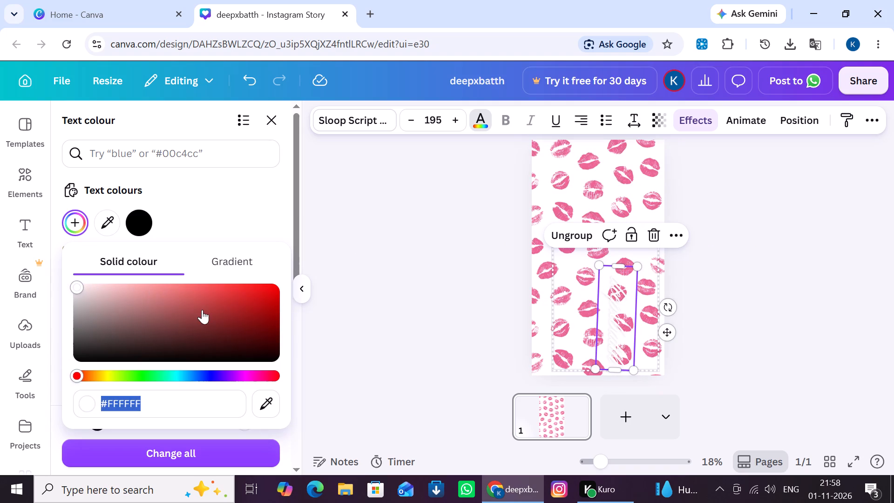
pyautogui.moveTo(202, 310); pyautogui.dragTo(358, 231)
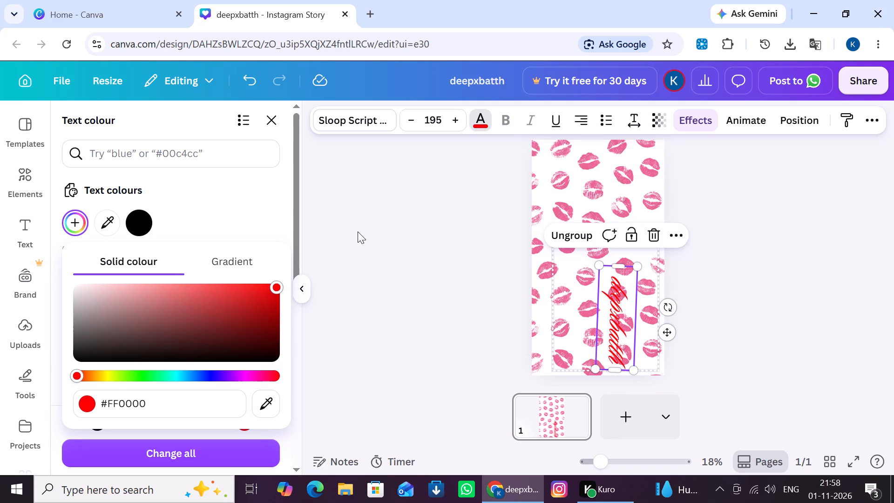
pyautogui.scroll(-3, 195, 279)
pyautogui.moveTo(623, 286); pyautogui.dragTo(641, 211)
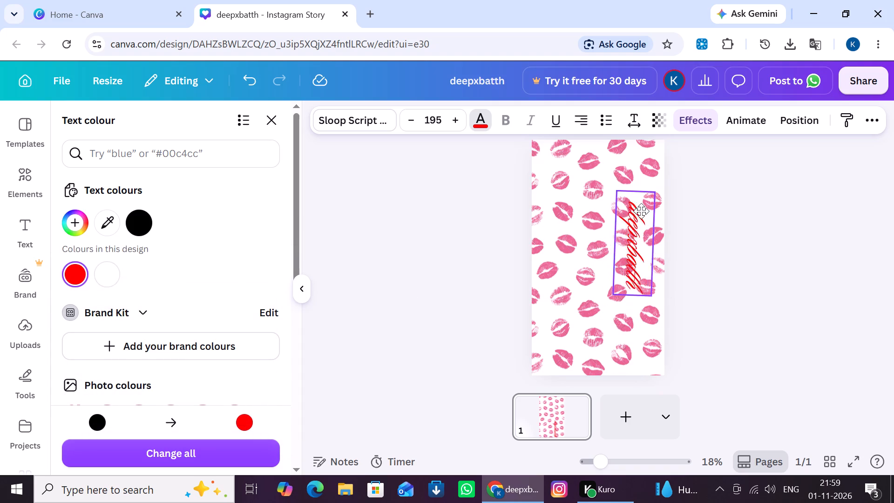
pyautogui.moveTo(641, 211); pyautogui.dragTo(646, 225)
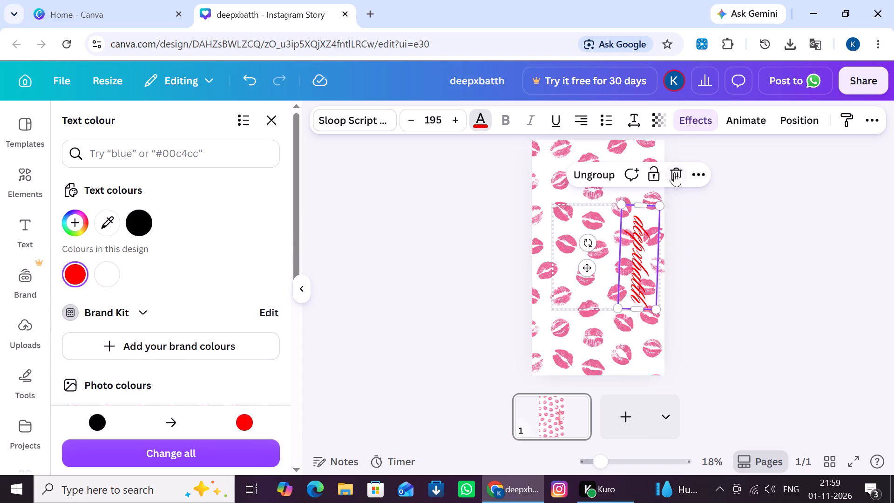
# Delete the grouped script handle text from the page.
pyautogui.click(674, 172)
# Delete the upper and lower kiss-print background images from the page.
pyautogui.click(624, 218)
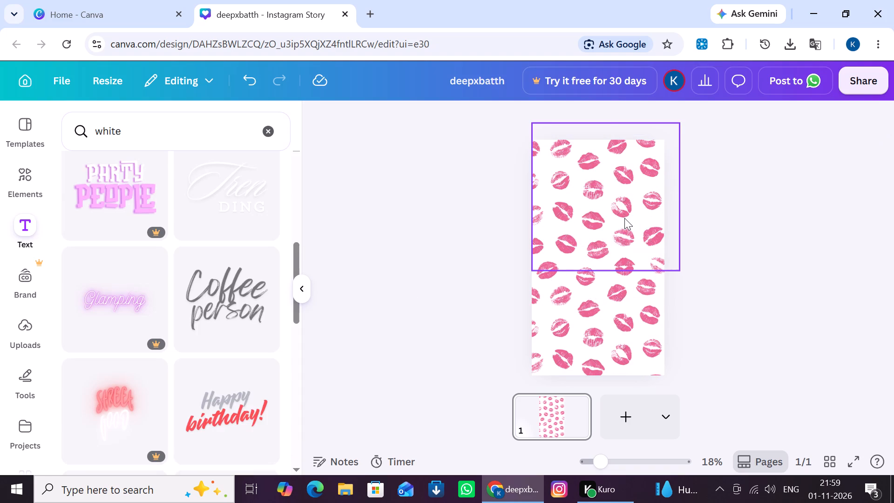
pyautogui.click(624, 218)
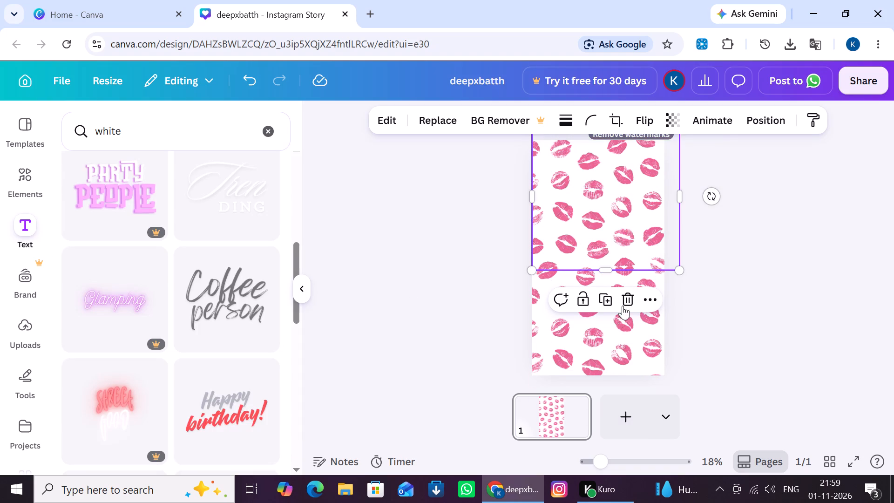
pyautogui.click(624, 303)
pyautogui.click(624, 303)
pyautogui.click(626, 245)
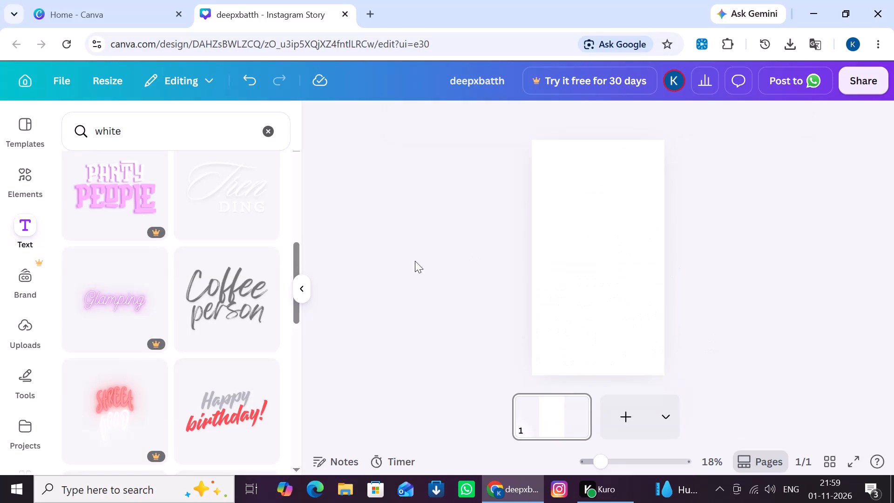
# Add the recently used full moon image and enlarge it to about 3,070 by 3,018 so its texture fills the page as background.
pyautogui.scroll(-2, 197, 229)
pyautogui.click(18, 160)
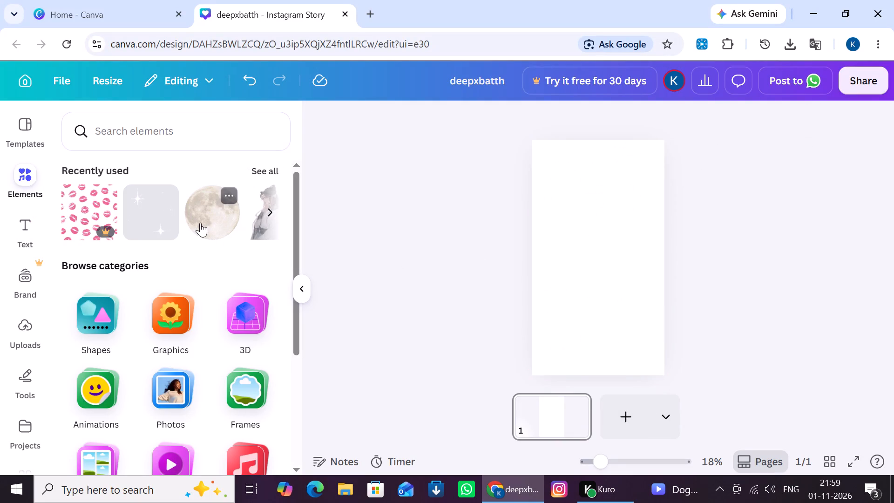
pyautogui.click(202, 222)
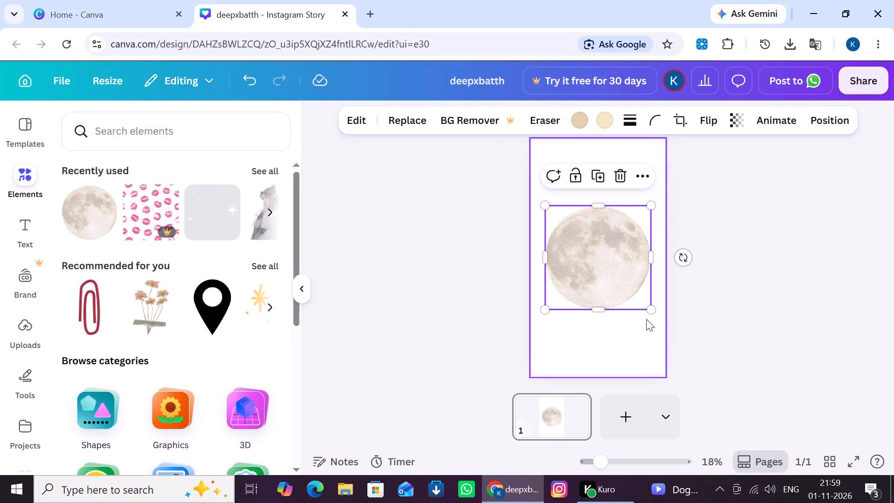
pyautogui.moveTo(650, 310); pyautogui.dragTo(742, 500)
pyautogui.moveTo(647, 334); pyautogui.dragTo(602, 245)
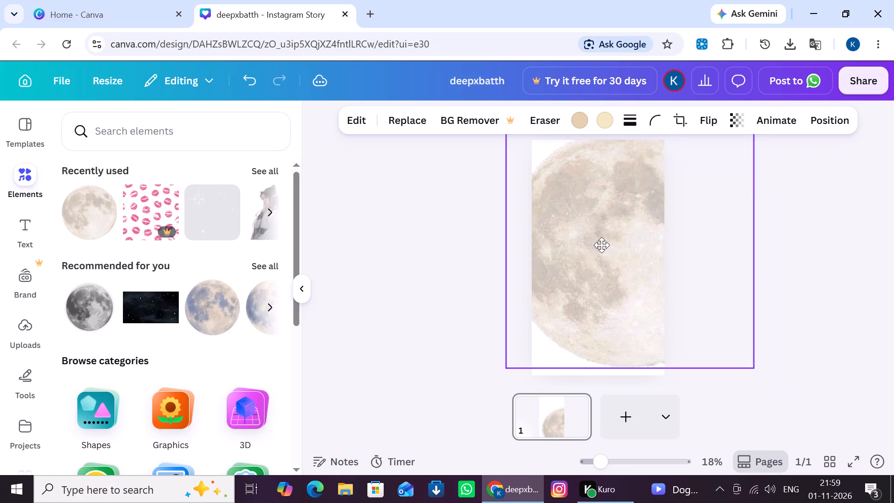
pyautogui.moveTo(602, 245); pyautogui.dragTo(590, 222)
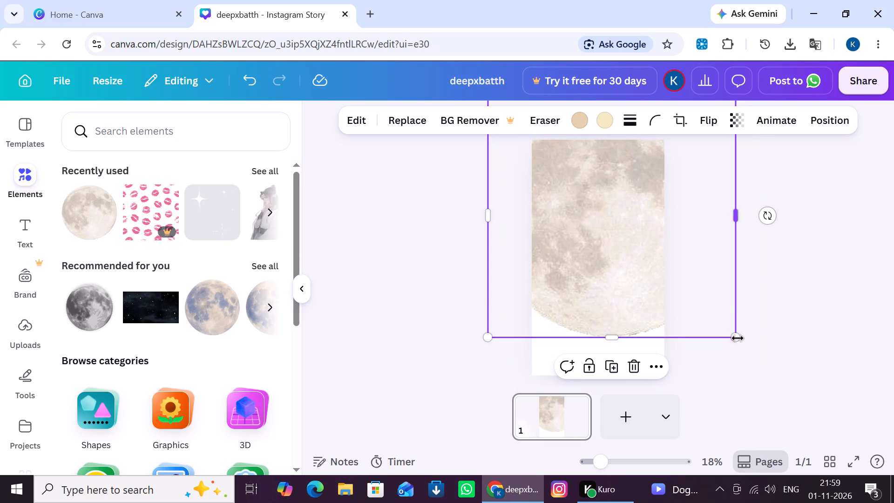
pyautogui.moveTo(736, 337); pyautogui.dragTo(826, 502)
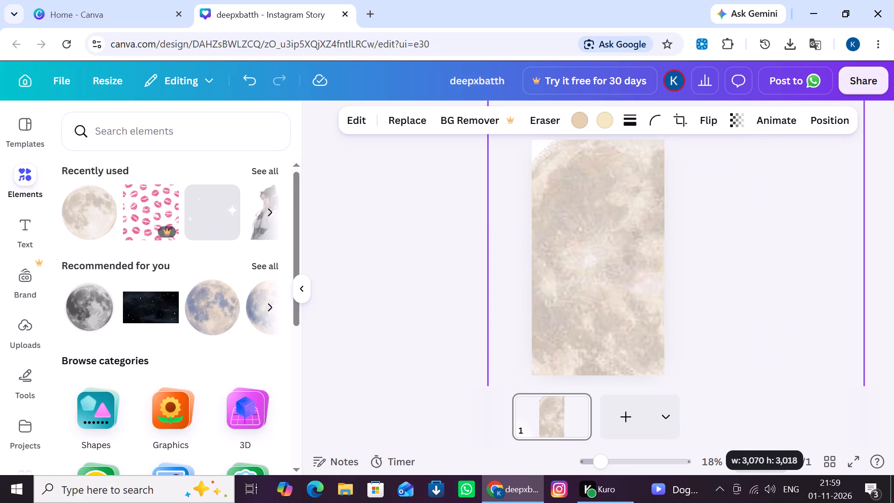
pyautogui.moveTo(826, 502); pyautogui.dragTo(813, 496)
pyautogui.click(394, 310)
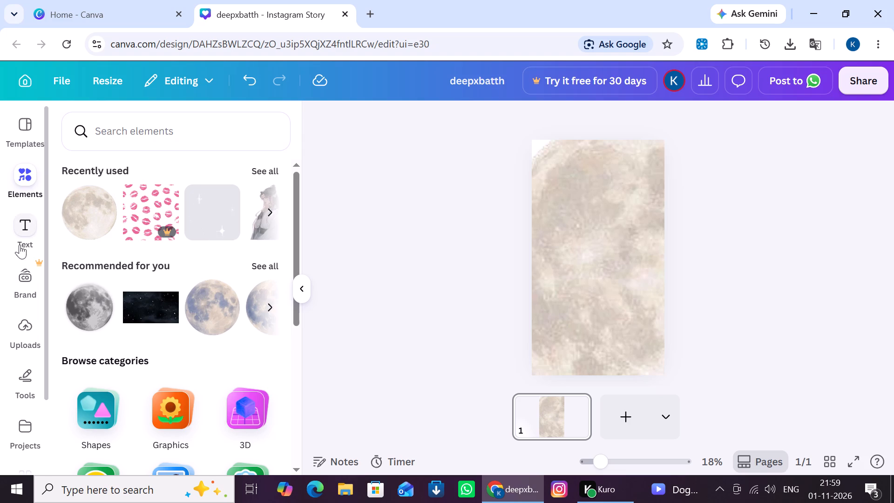
# Add the recently used long-haired robed man illustration, enlarge it to the page's full width and align it with the bottom edge.
pyautogui.click(262, 229)
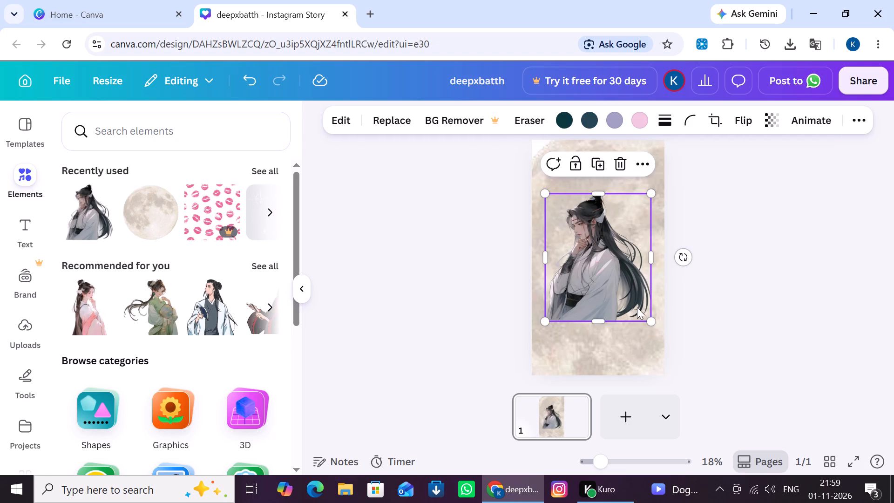
pyautogui.moveTo(654, 320); pyautogui.dragTo(657, 329)
pyautogui.moveTo(657, 329); pyautogui.dragTo(679, 390)
pyautogui.moveTo(613, 314); pyautogui.dragTo(603, 312)
pyautogui.click(416, 273)
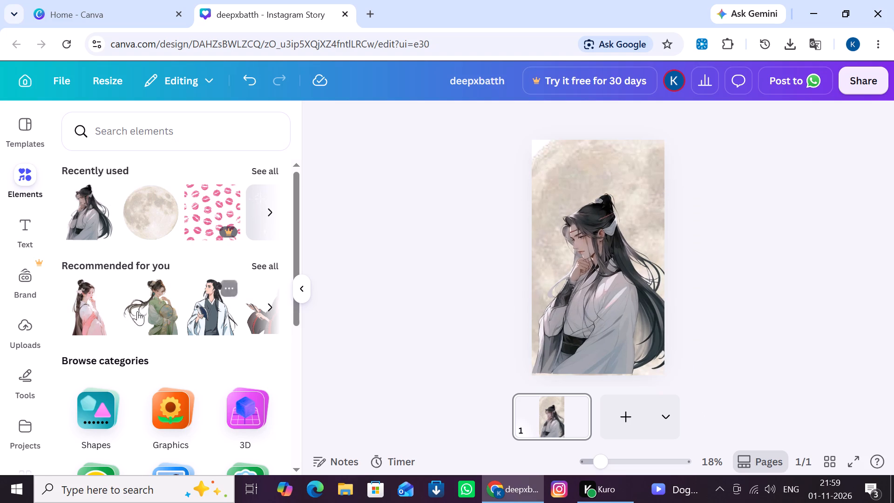
# Browse the elements library for further items for the page.
pyautogui.scroll(-1, 156, 401)
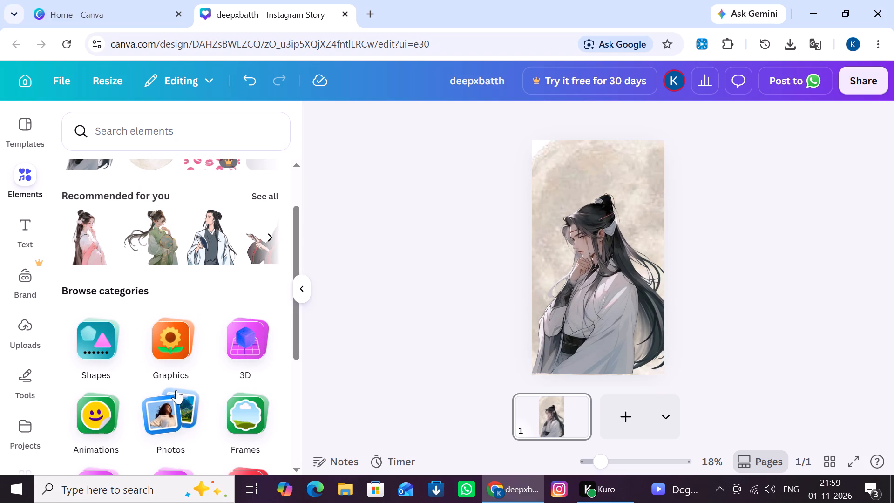
# Browse the Graphics categories of the elements library for artwork to use in the story.
pyautogui.click(159, 357)
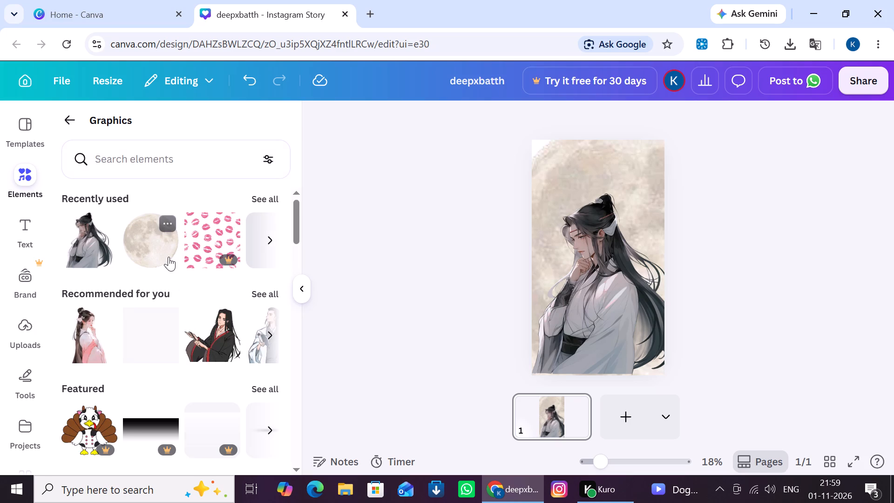
pyautogui.scroll(-1, 169, 257)
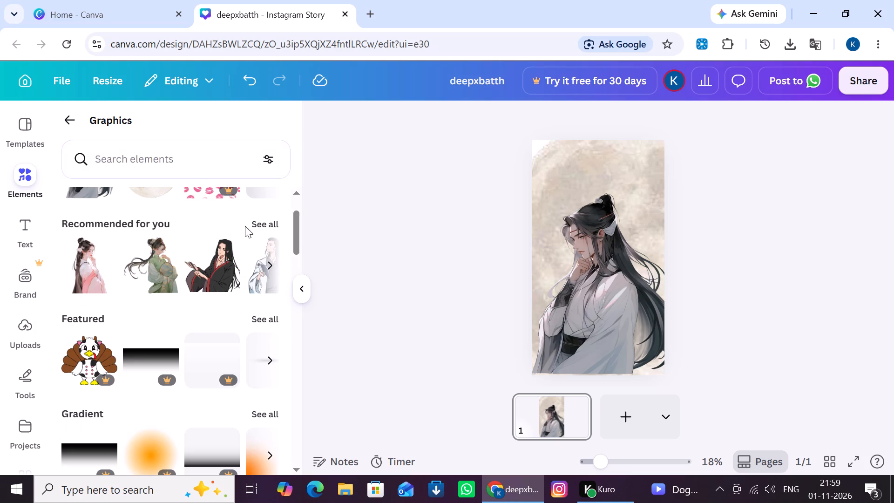
pyautogui.scroll(-3, 204, 335)
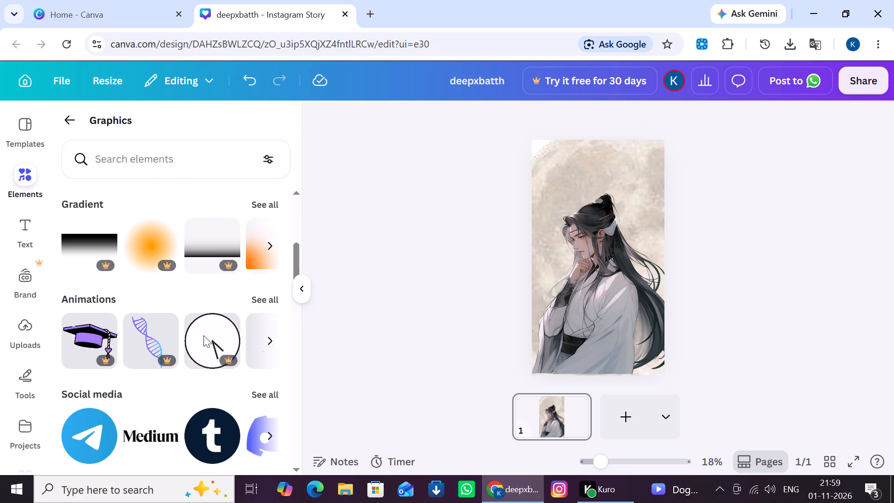
pyautogui.scroll(-7, 203, 335)
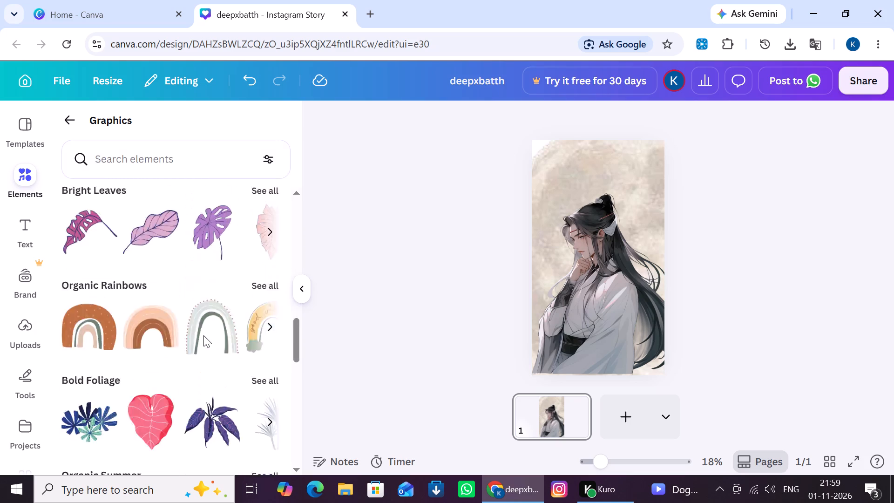
pyautogui.scroll(-13, 203, 335)
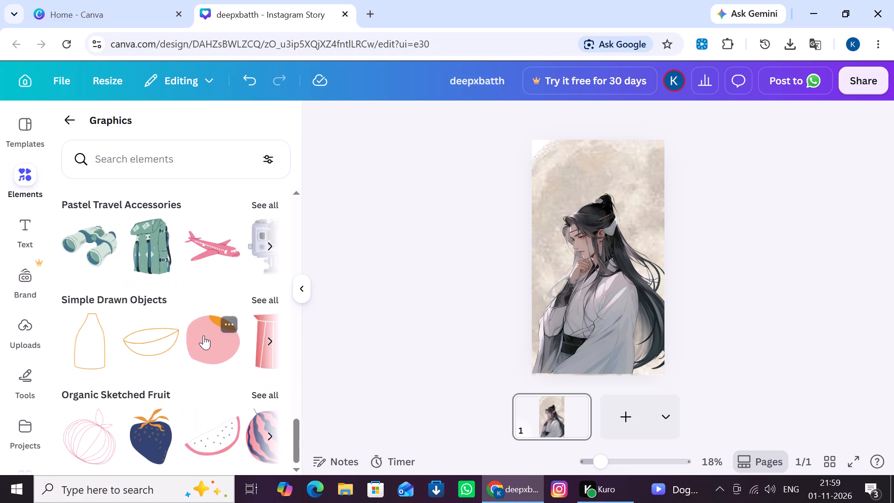
pyautogui.scroll(13, 203, 335)
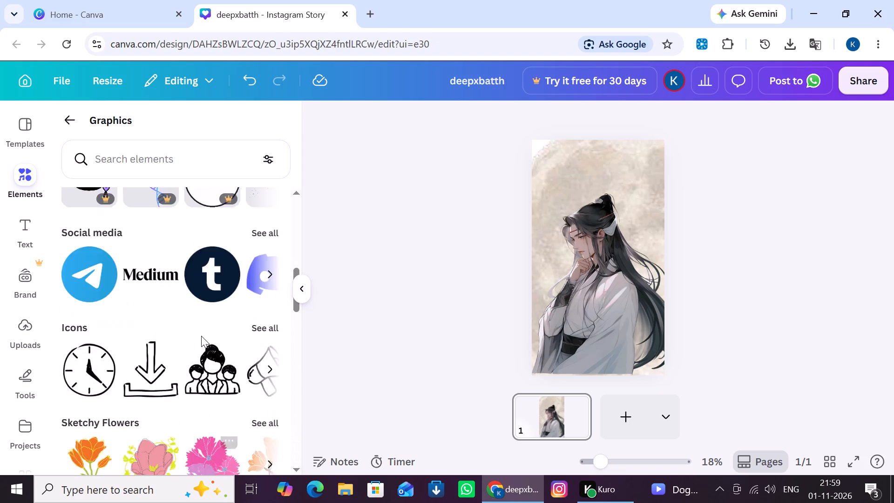
pyautogui.scroll(9, 201, 336)
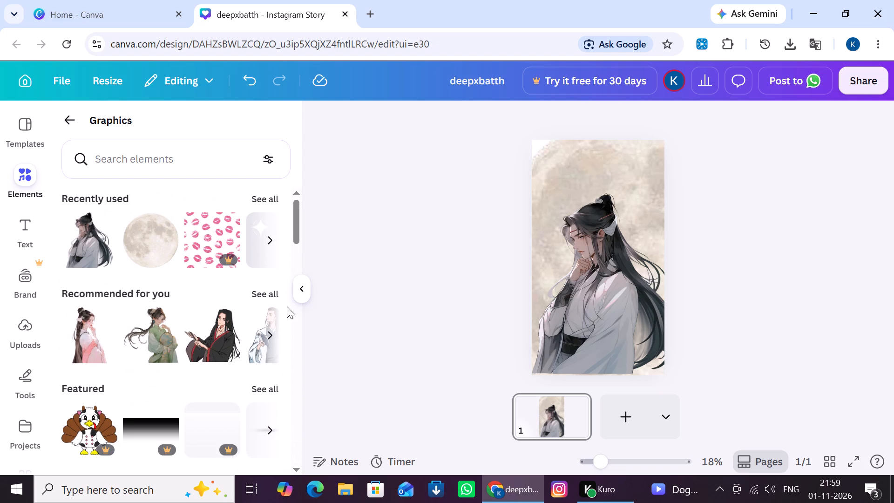
# Look through the full set of recommended graphics and choose the black-and-white robed figure.
pyautogui.click(269, 290)
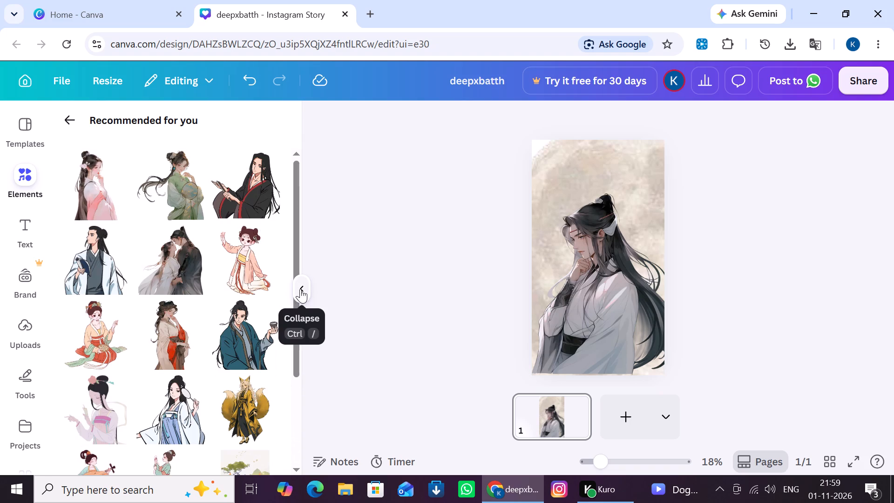
pyautogui.moveTo(296, 203); pyautogui.dragTo(318, 463)
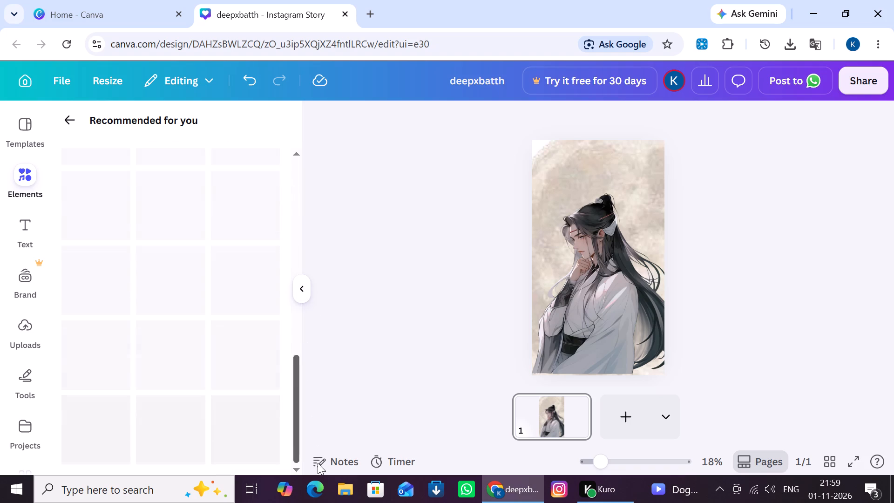
pyautogui.moveTo(318, 463); pyautogui.dragTo(321, 489)
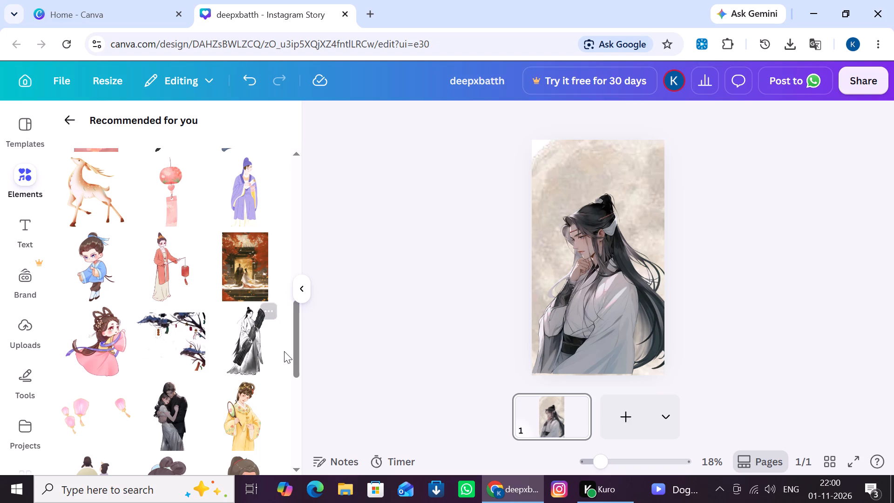
pyautogui.click(264, 318)
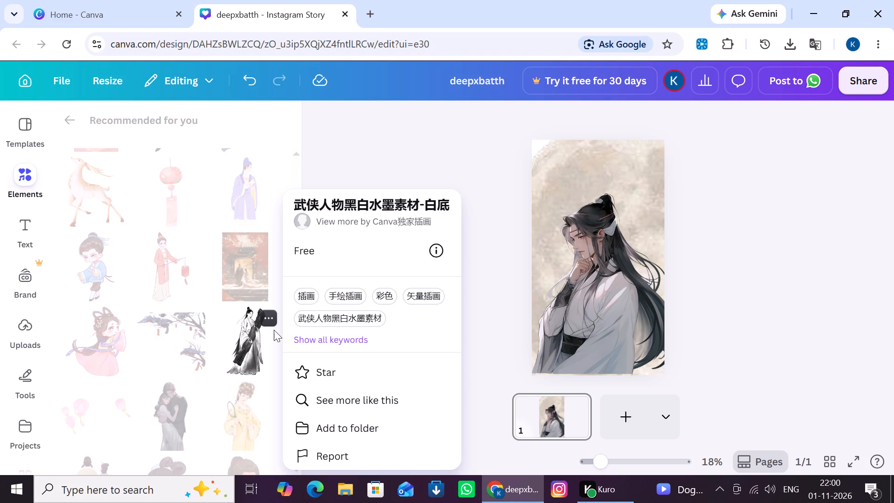
# Look up graphics similar to the black-and-white robed figure and add the ink figure carrying a zither to the page.
pyautogui.click(332, 402)
pyautogui.scroll(-4, 193, 316)
pyautogui.scroll(9, 183, 313)
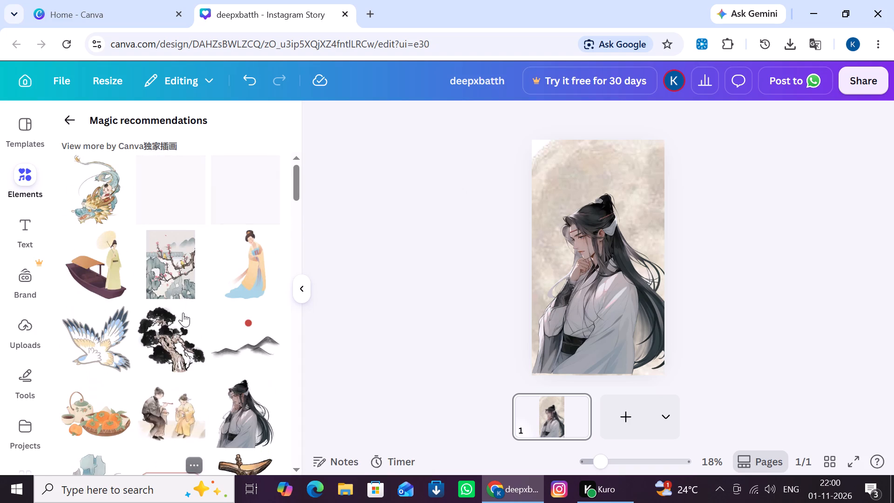
pyautogui.scroll(-4, 183, 317)
pyautogui.scroll(6, 184, 338)
pyautogui.scroll(-6, 186, 339)
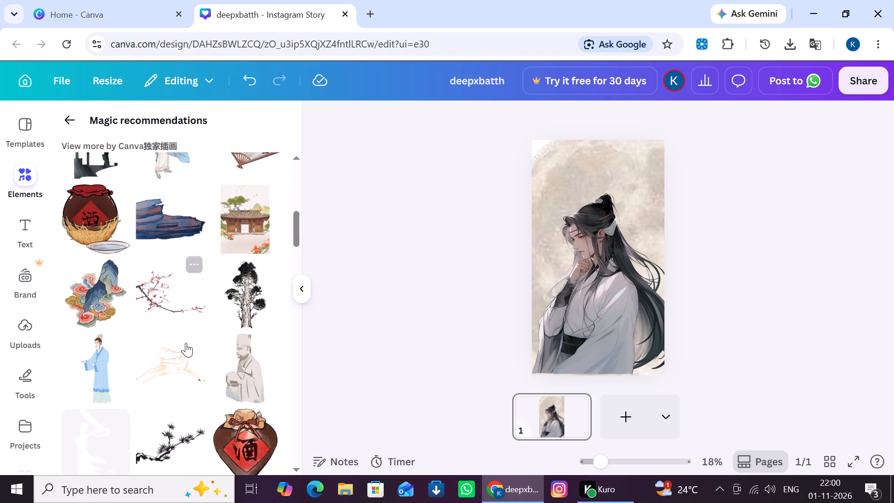
pyautogui.scroll(-4, 186, 343)
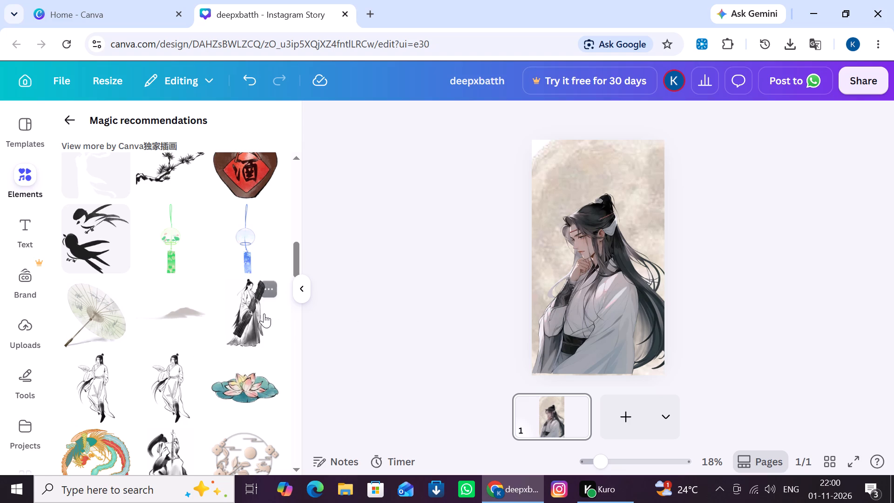
pyautogui.click(247, 315)
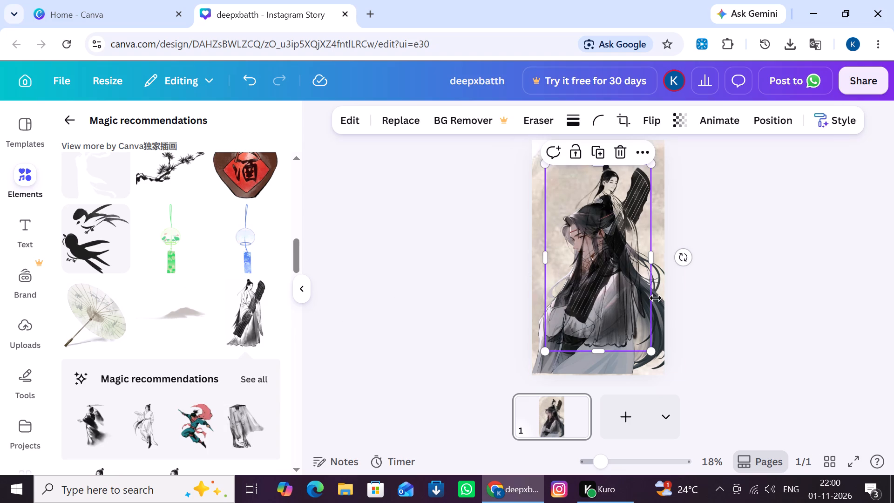
# Delete the large illustration of the long-haired man from the page.
pyautogui.click(661, 302)
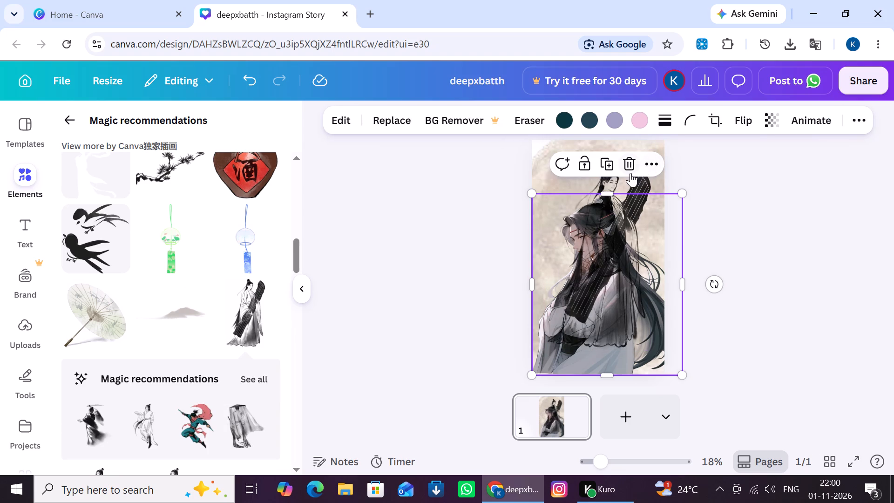
pyautogui.click(630, 173)
# Move the ink figure with the zither down toward the lower edge of the page.
pyautogui.click(631, 244)
pyautogui.moveTo(631, 244); pyautogui.dragTo(636, 268)
# Add three recommended ink graphics to the page: the cloaked figure seen from behind, the dark swirling figure and the white-robed figure.
pyautogui.click(233, 418)
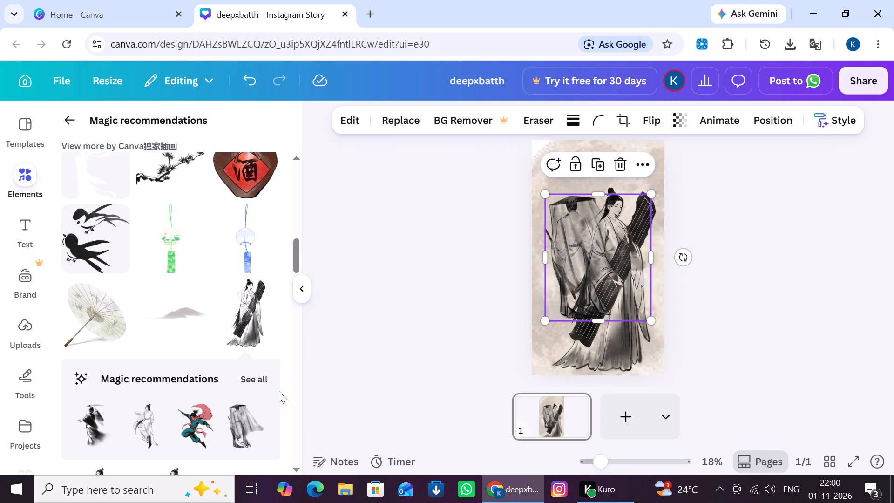
pyautogui.click(79, 437)
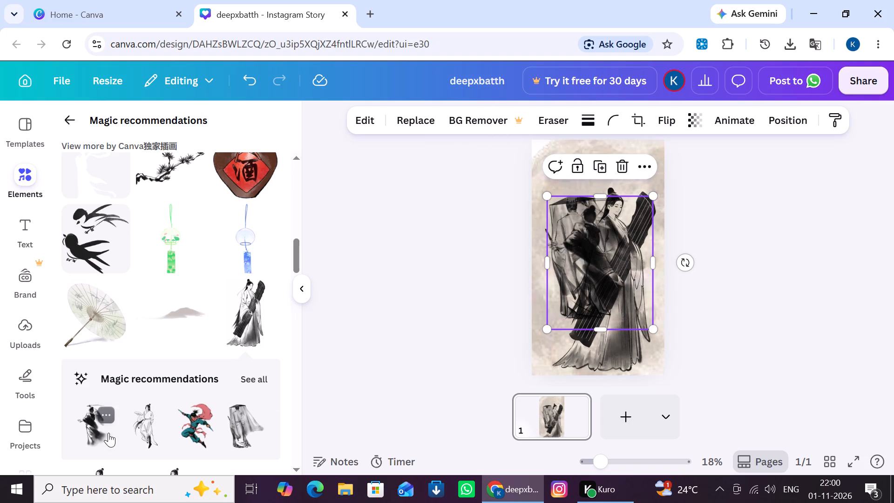
pyautogui.click(136, 429)
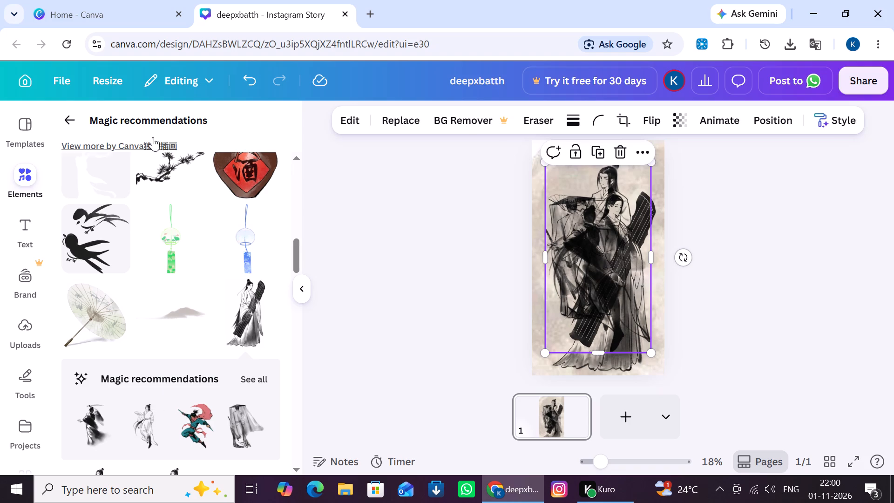
# Leave this design and create a new blank Instagram Story design of 1080 × 1920 px.
pyautogui.doubleClick(24, 88)
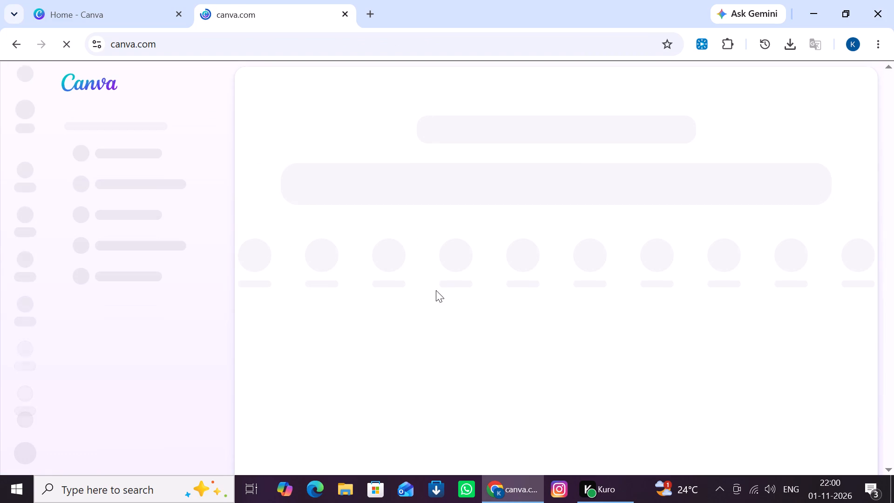
pyautogui.click(444, 304)
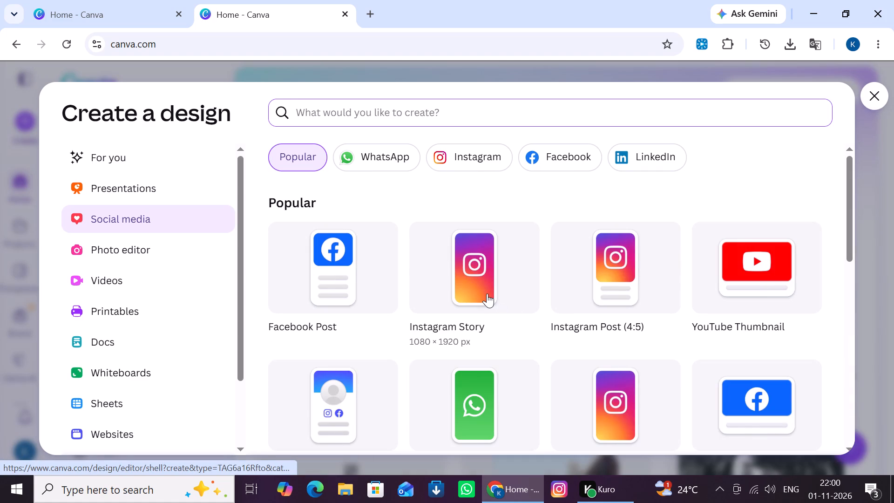
pyautogui.click(487, 293)
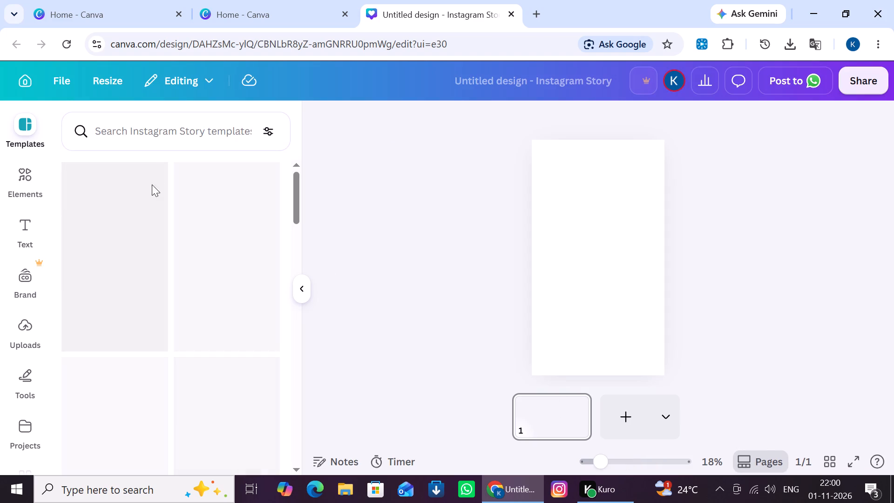
# Add the pale blue gradient square from the recently used elements to the blank page.
pyautogui.click(27, 178)
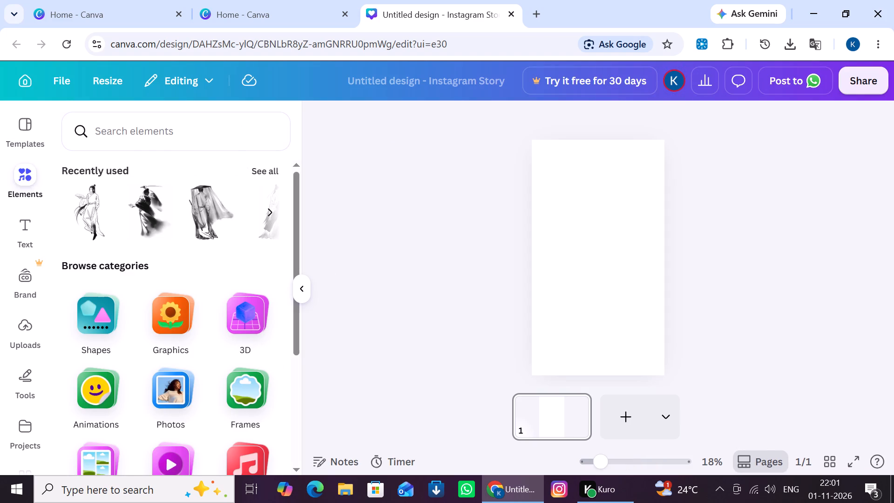
pyautogui.click(257, 168)
pyautogui.scroll(-1, 218, 301)
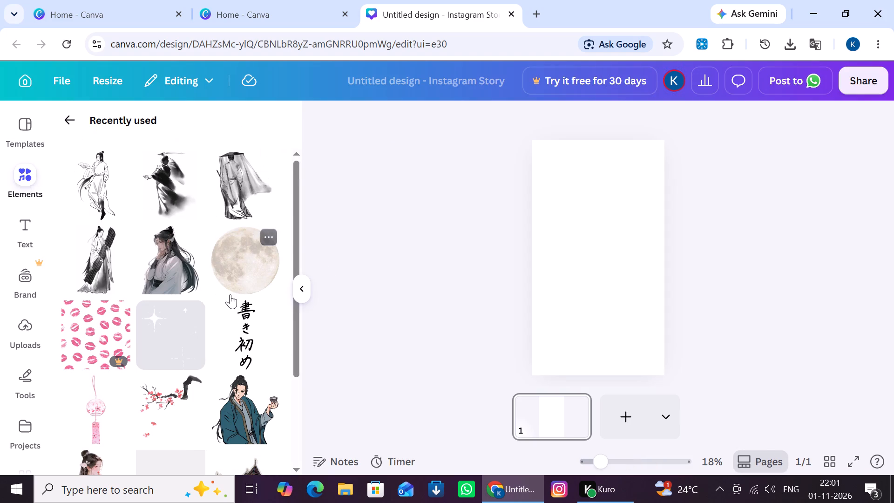
pyautogui.scroll(-5, 230, 294)
pyautogui.scroll(-3, 193, 324)
pyautogui.scroll(-3, 240, 413)
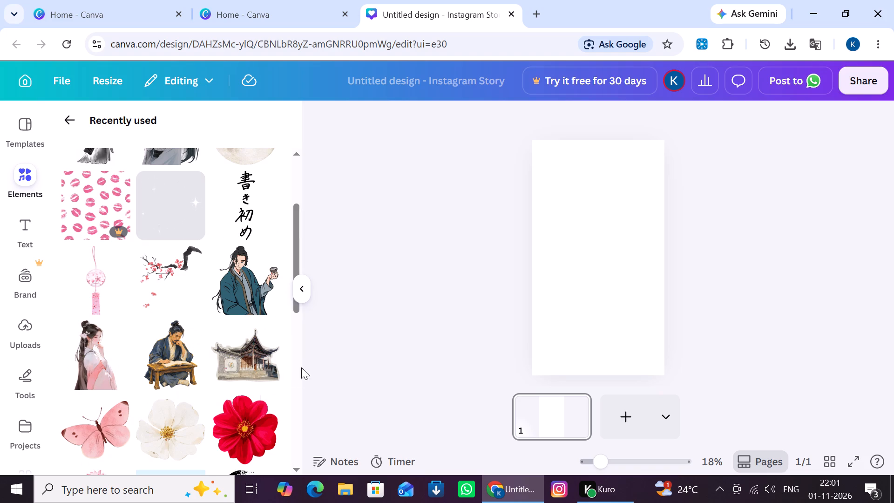
pyautogui.moveTo(296, 246); pyautogui.dragTo(295, 292)
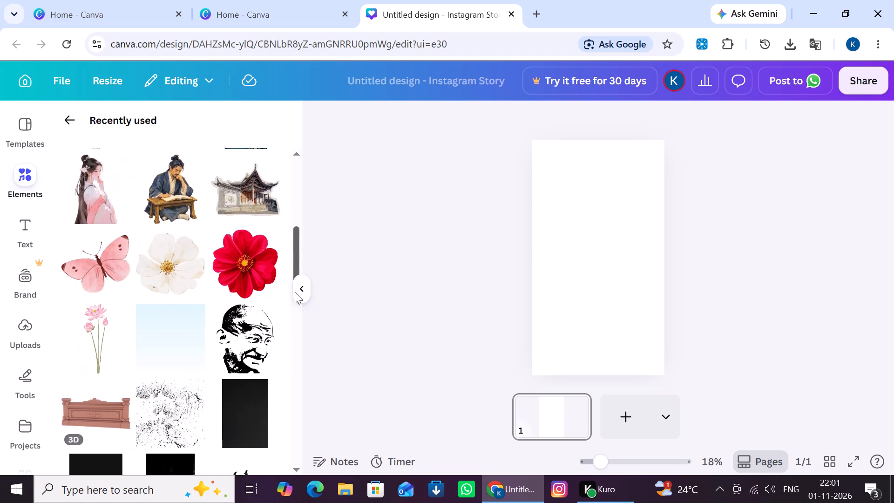
pyautogui.moveTo(295, 292); pyautogui.dragTo(293, 303)
pyautogui.click(169, 257)
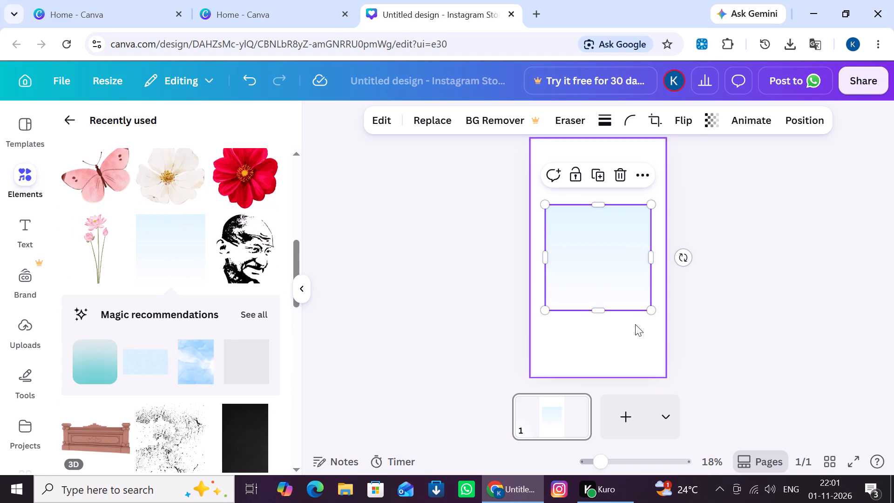
# Enlarge and reposition the pale blue gradient so it covers the whole page as a background.
pyautogui.moveTo(651, 311); pyautogui.dragTo(681, 461)
pyautogui.moveTo(639, 305); pyautogui.dragTo(598, 208)
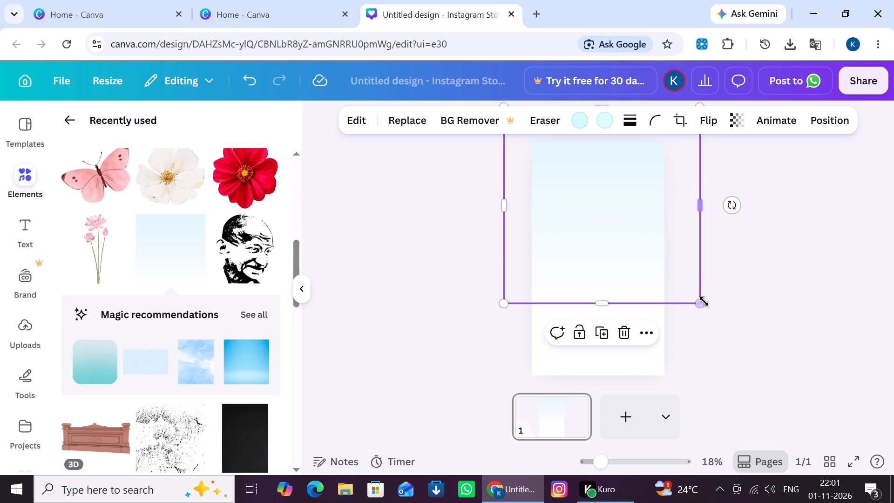
pyautogui.moveTo(699, 306); pyautogui.dragTo(721, 449)
pyautogui.click(355, 280)
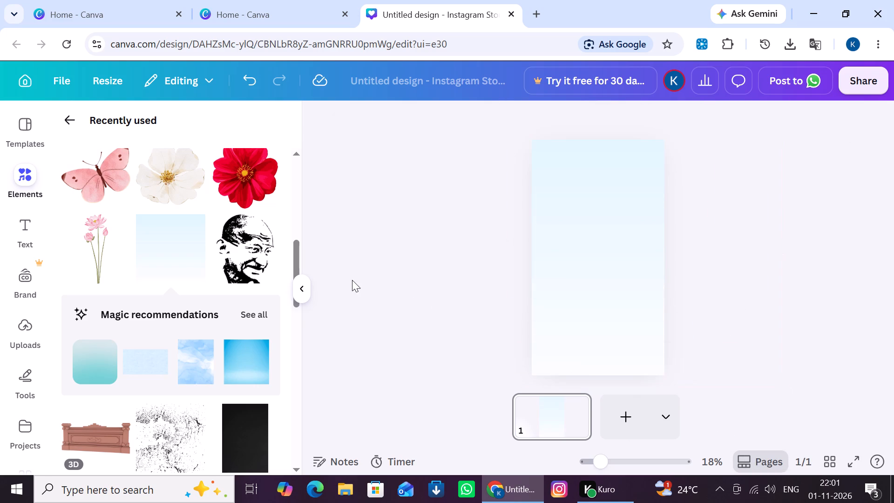
# Add the recently used ink graphic of the cloaked figure seen from behind and place it in the lower half of the page.
pyautogui.scroll(8, 107, 234)
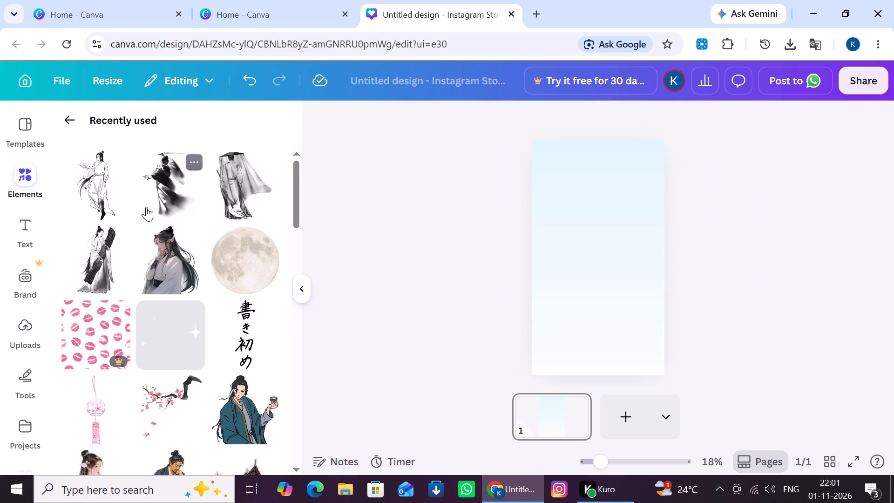
pyautogui.click(227, 186)
pyautogui.moveTo(581, 287); pyautogui.dragTo(617, 339)
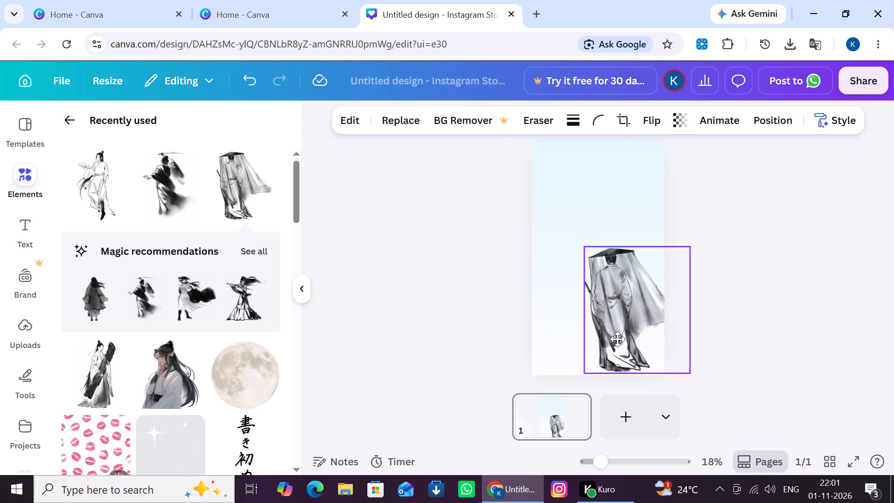
pyautogui.moveTo(617, 339); pyautogui.dragTo(589, 334)
pyautogui.click(500, 284)
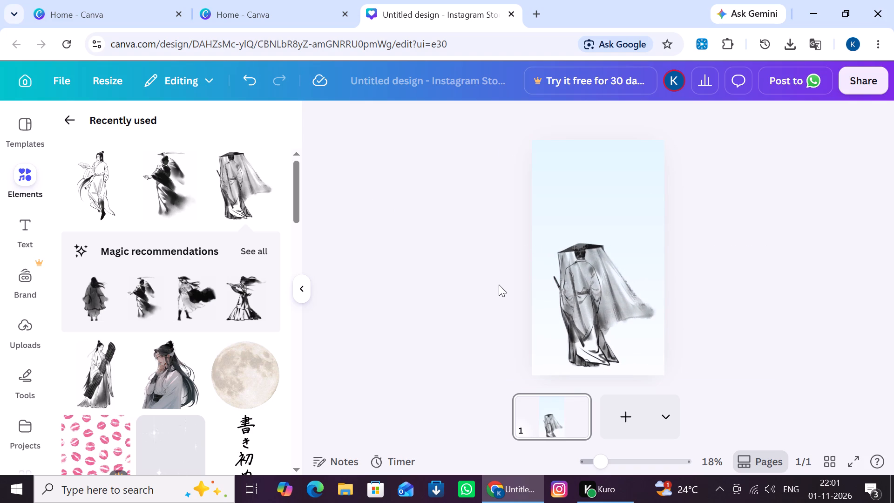
# Start a search of the text fonts and combinations with the letter "l".
pyautogui.click(29, 225)
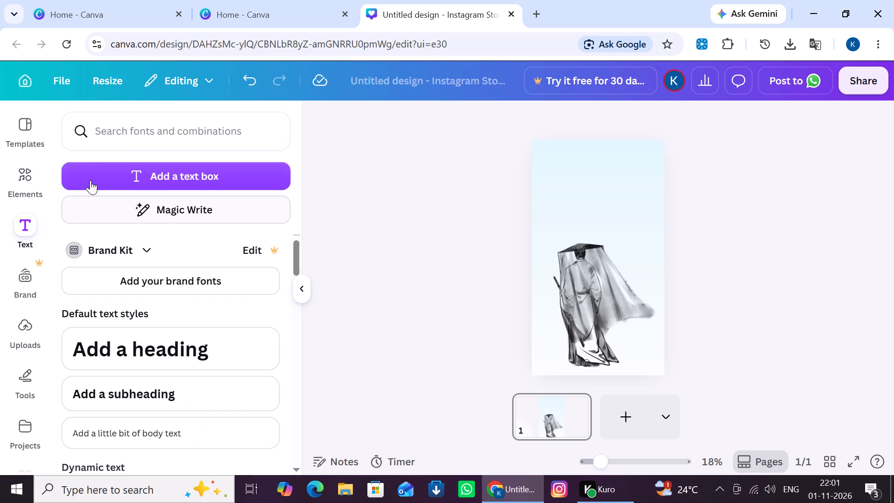
pyautogui.doubleClick(135, 130)
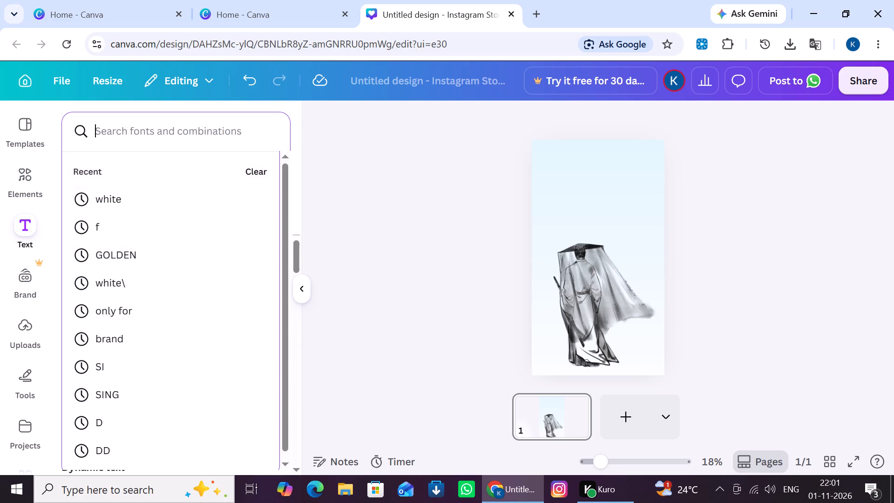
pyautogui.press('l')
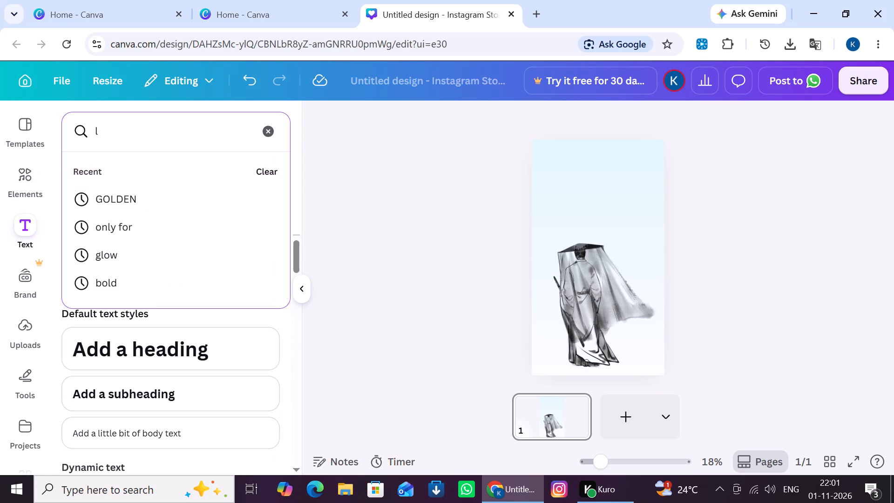
# Search the fonts and text combinations for "legend" and look through the results.
pyautogui.write('egend')
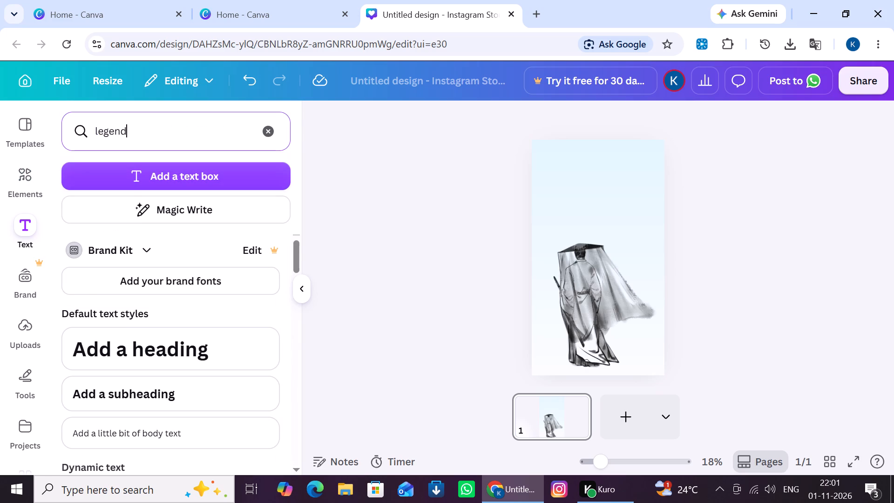
pyautogui.press('Return')
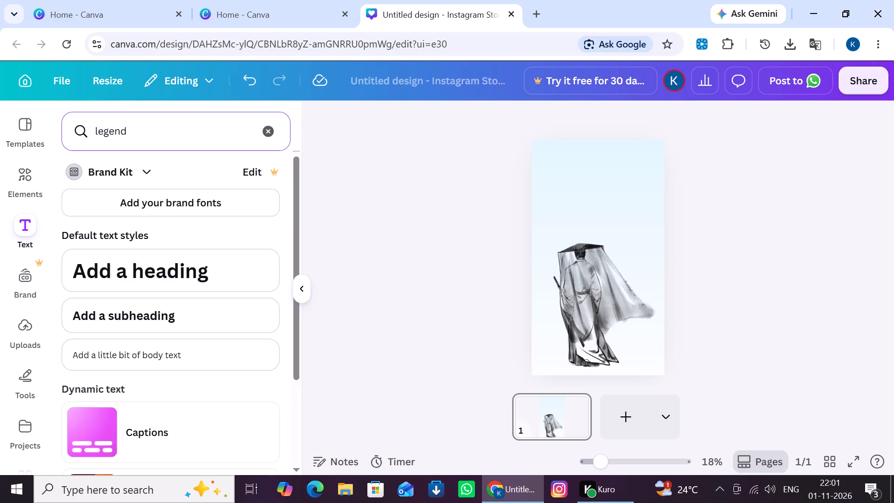
pyautogui.scroll(-2, 17, 305)
pyautogui.scroll(-7, 88, 338)
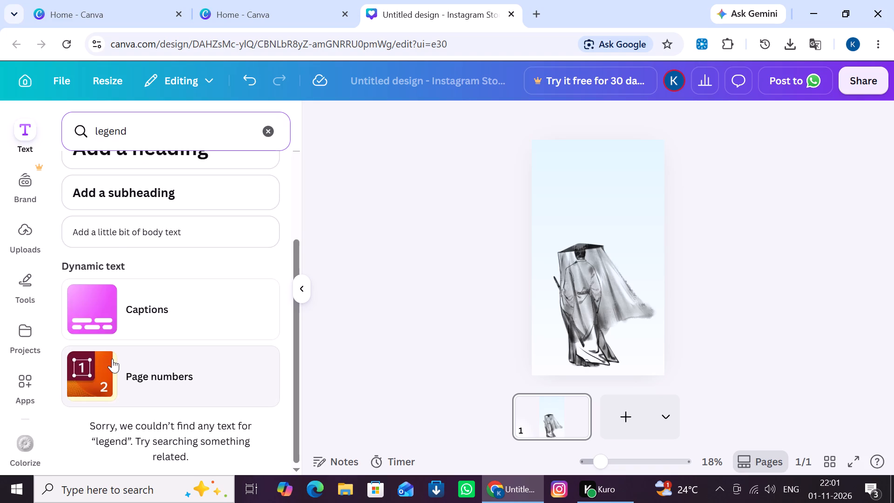
pyautogui.scroll(3, 112, 359)
# Search the fonts for "white" instead and add a text in the Whitestone Formal font to the page.
pyautogui.moveTo(151, 136); pyautogui.dragTo(65, 150)
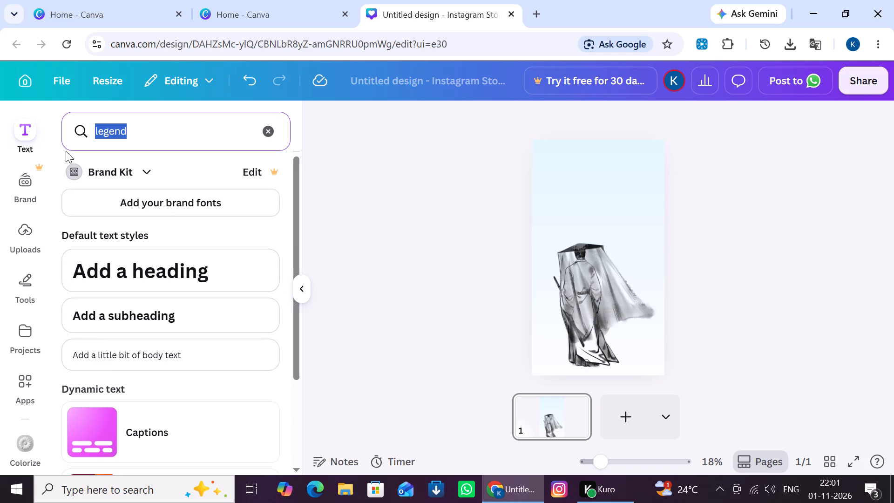
pyautogui.press('BackSpace')
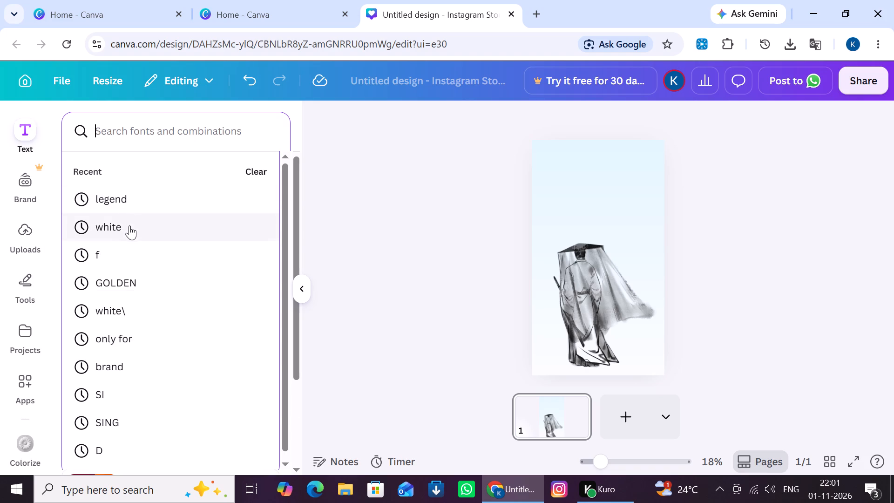
pyautogui.click(129, 225)
pyautogui.click(172, 279)
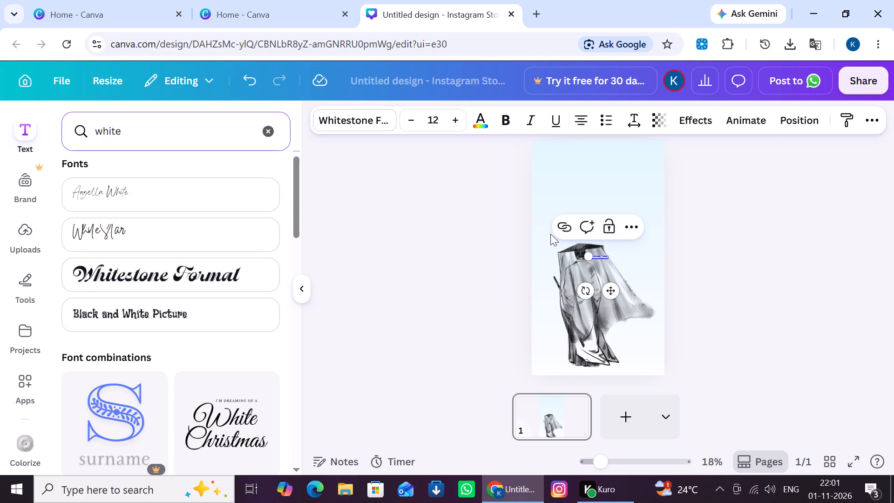
# Enlarge the new Whitestone Formal text to font size 56.
pyautogui.tripleClick(454, 117)
pyautogui.tripleClick(456, 116)
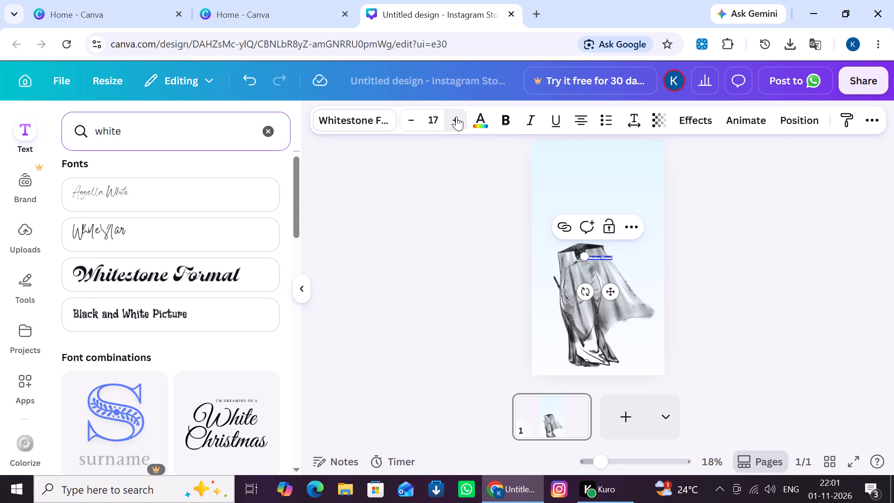
pyautogui.tripleClick(456, 116)
pyautogui.click(435, 124)
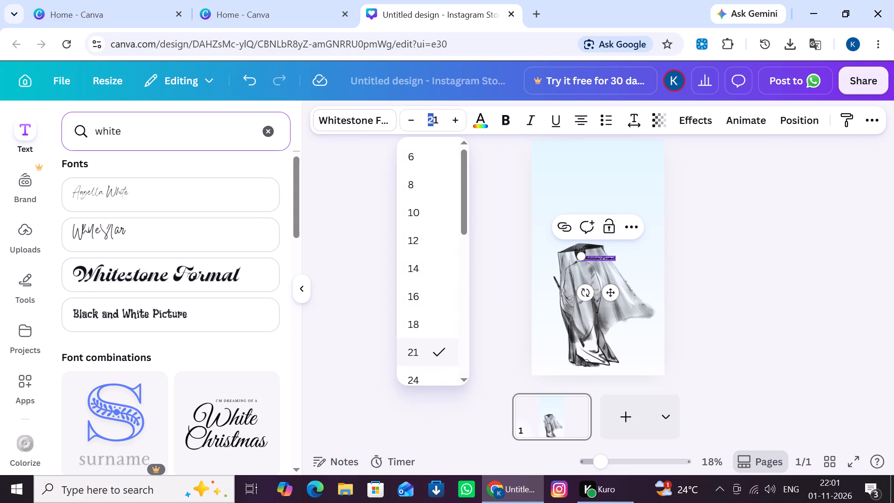
pyautogui.scroll(-5, 435, 283)
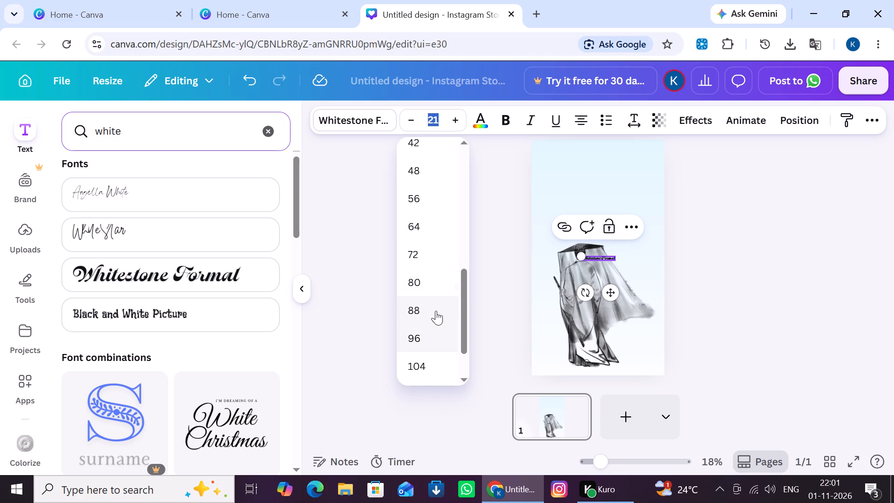
pyautogui.click(427, 205)
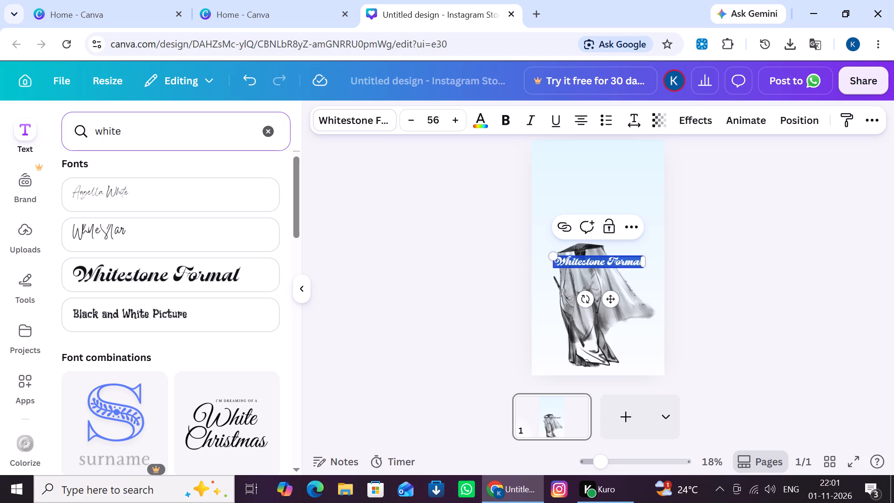
# Replace the placeholder wording of the Whitestone Formal text with "legend never die".
pyautogui.press('space')
pyautogui.write('legend never dir')
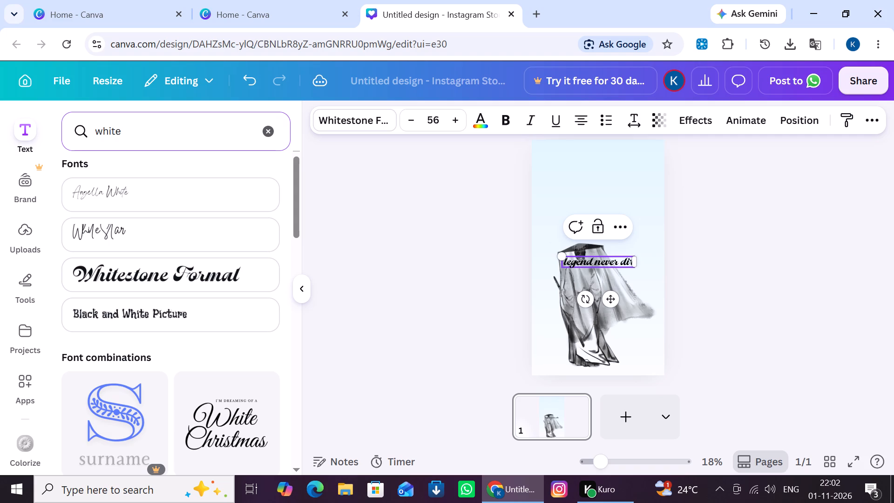
pyautogui.press('e')
pyautogui.press('BackSpace')
pyautogui.press('e')
pyautogui.press('BackSpace')
pyautogui.press('BackSpace')
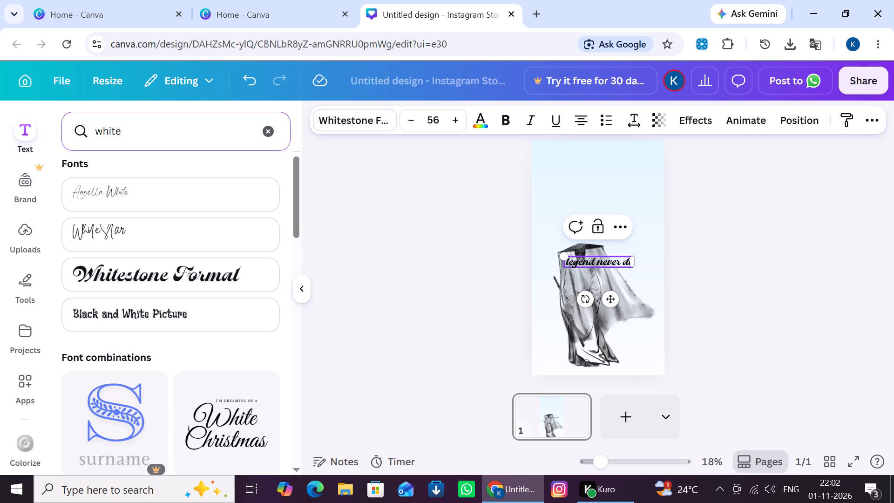
pyautogui.write('ie')
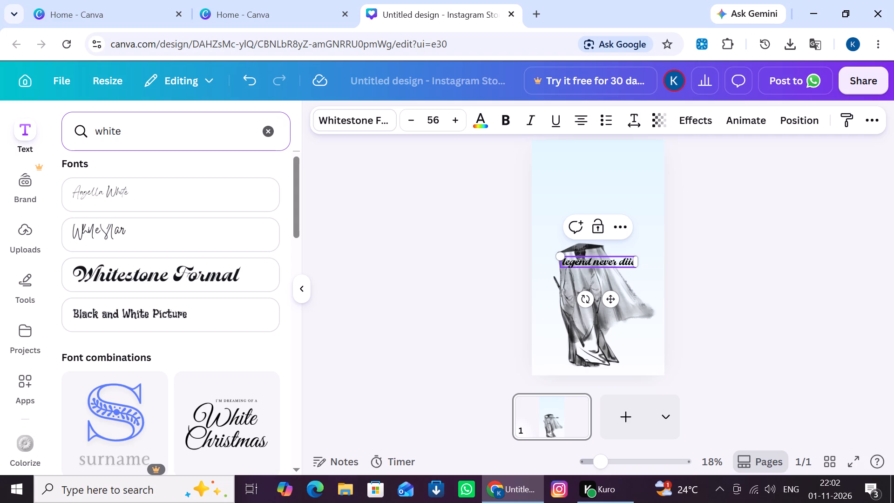
pyautogui.press('BackSpace')
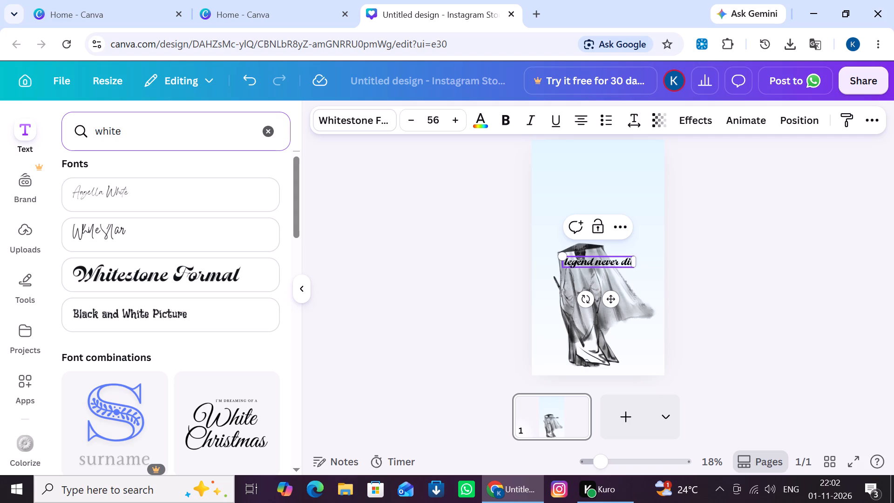
pyautogui.press('BackSpace')
pyautogui.press('e')
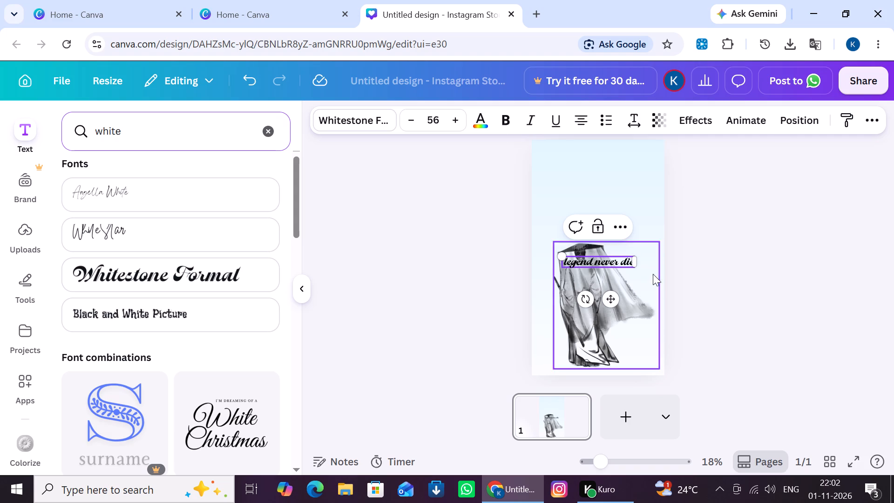
# Move the "legend never die" text off the robed figure to near the top edge of the page.
pyautogui.moveTo(610, 253); pyautogui.dragTo(613, 214)
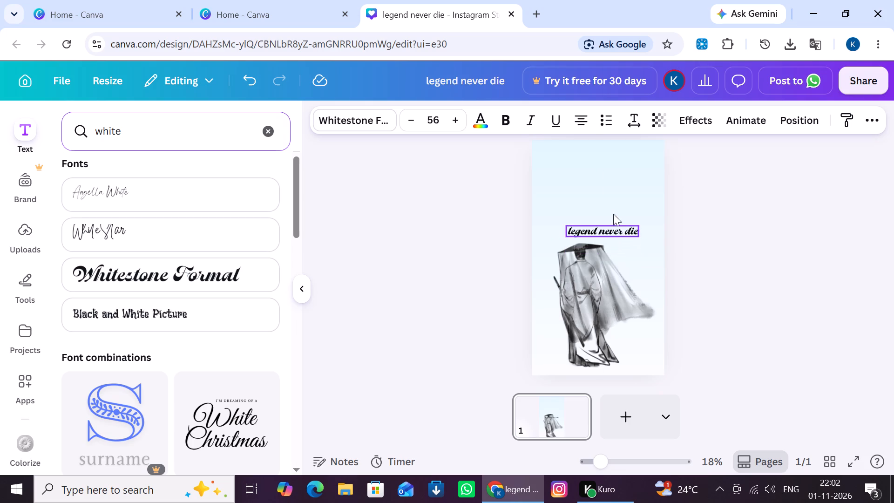
pyautogui.moveTo(613, 214); pyautogui.dragTo(604, 151)
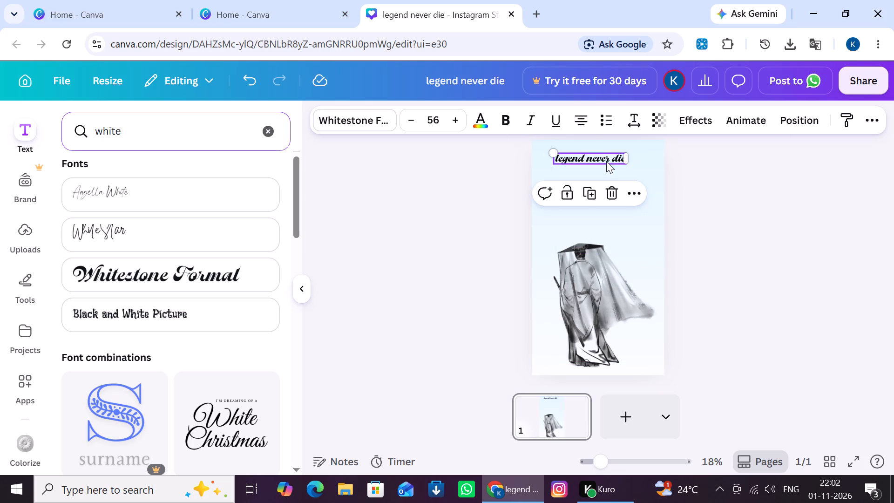
pyautogui.click(572, 231)
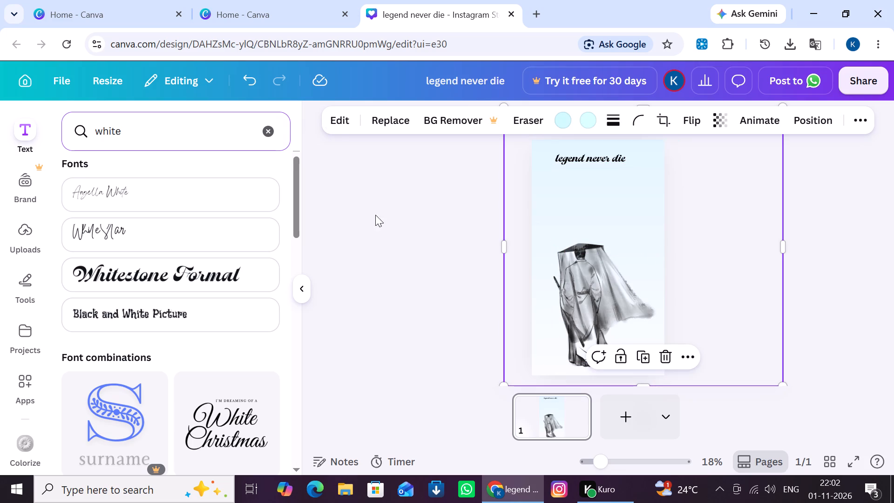
# Add a second Whitestone Formal text, enlarge it to about size 65, and place it between the title and the figure.
pyautogui.click(220, 280)
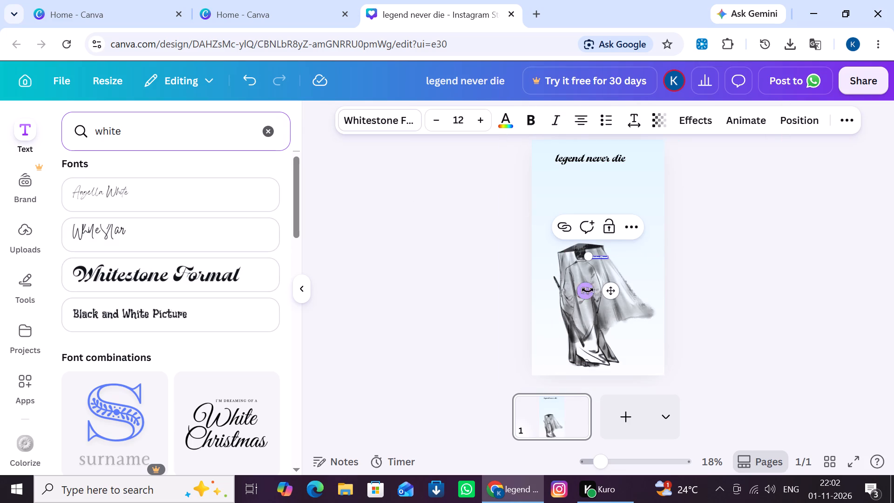
pyautogui.moveTo(589, 258); pyautogui.dragTo(545, 265)
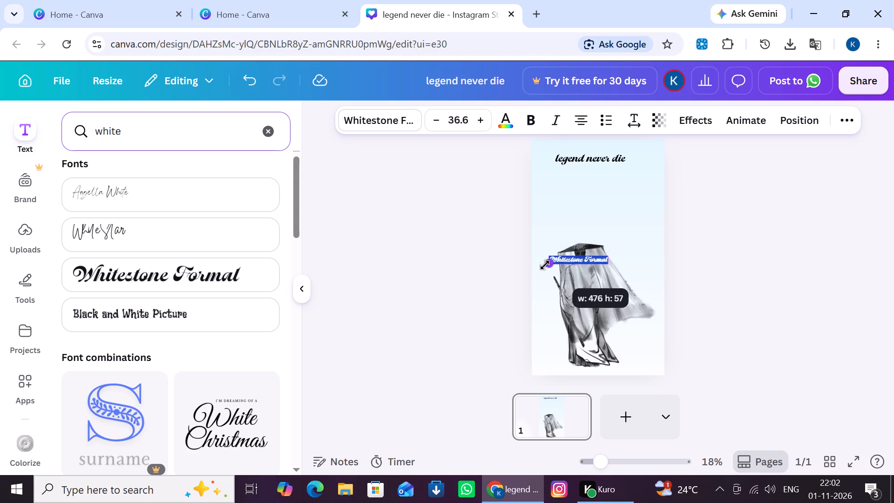
pyautogui.moveTo(545, 265); pyautogui.dragTo(504, 285)
pyautogui.moveTo(559, 263); pyautogui.dragTo(592, 268)
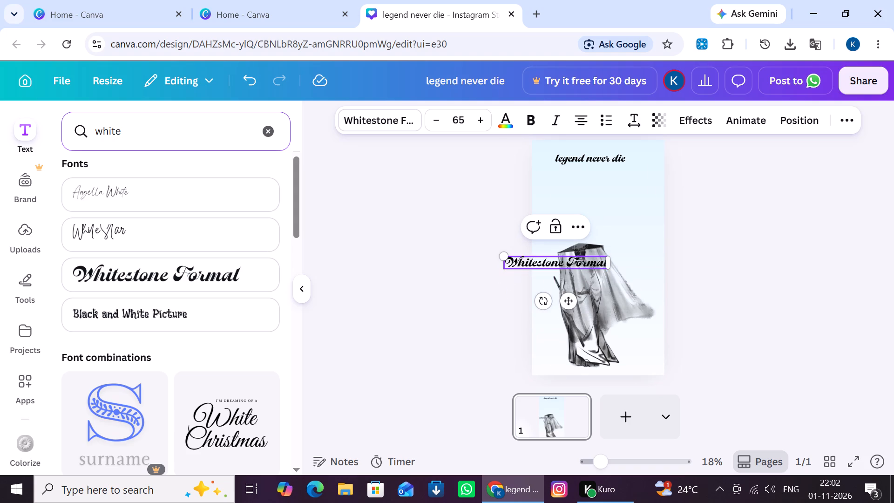
pyautogui.moveTo(569, 303); pyautogui.dragTo(617, 245)
# Replace the second text's wording with "weapon is always reloaded we dont know which time you need to use..".
pyautogui.doubleClick(642, 204)
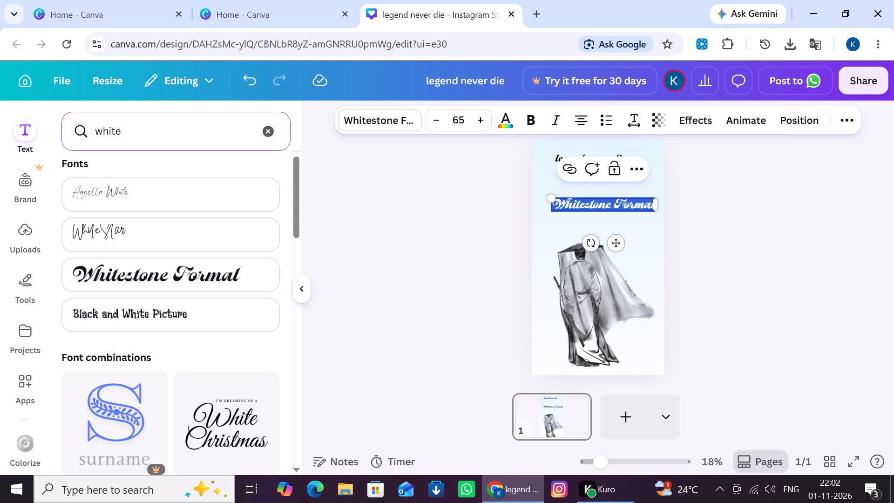
pyautogui.press('BackSpace')
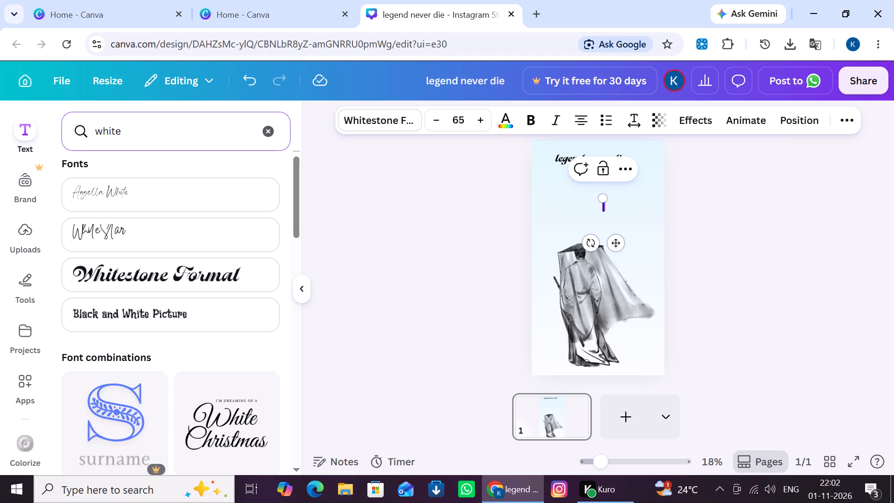
pyautogui.write('wepon')
pyautogui.press('space')
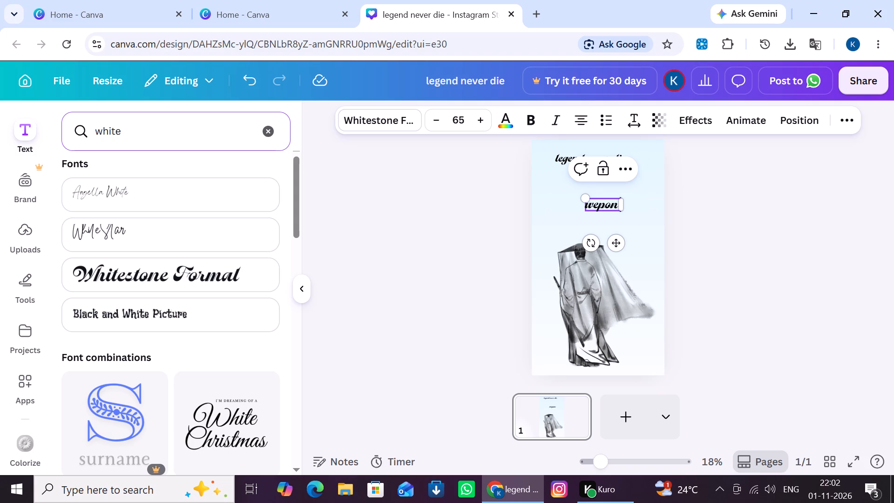
pyautogui.press('BackSpace')
pyautogui.press('BackSpace')
pyautogui.press('BackSpace')
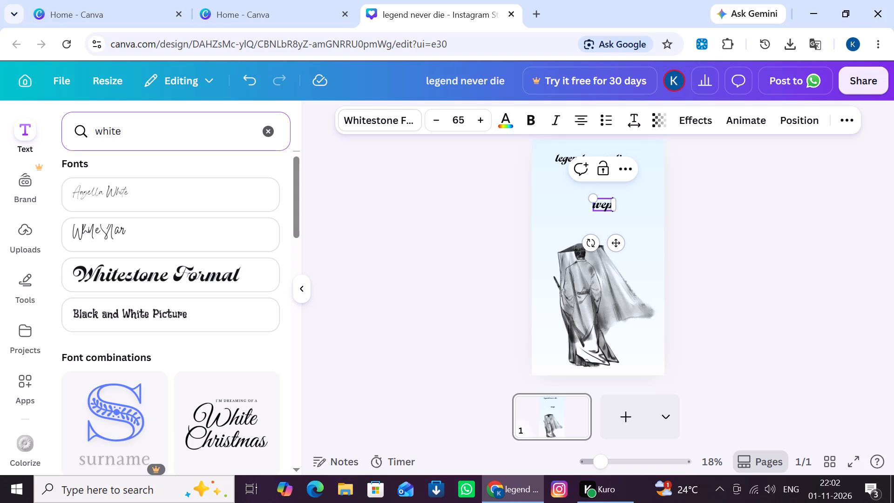
pyautogui.press('BackSpace')
pyautogui.press('a')
pyautogui.write('pon')
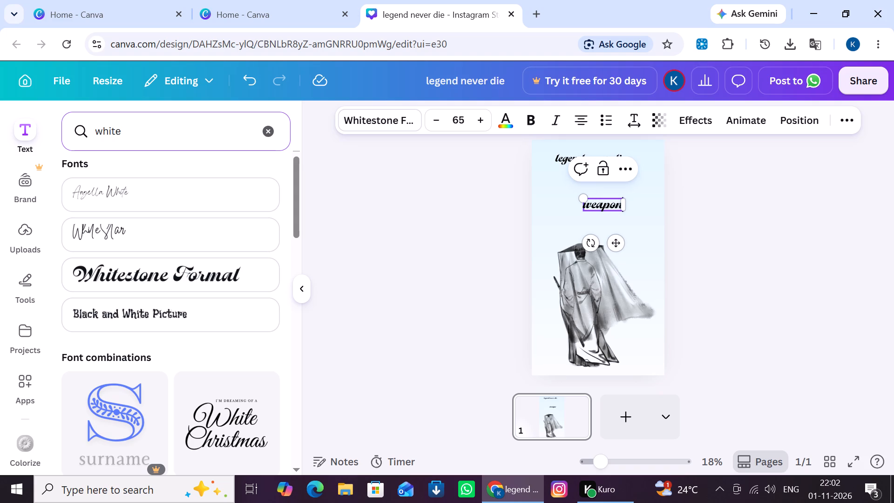
pyautogui.press('space')
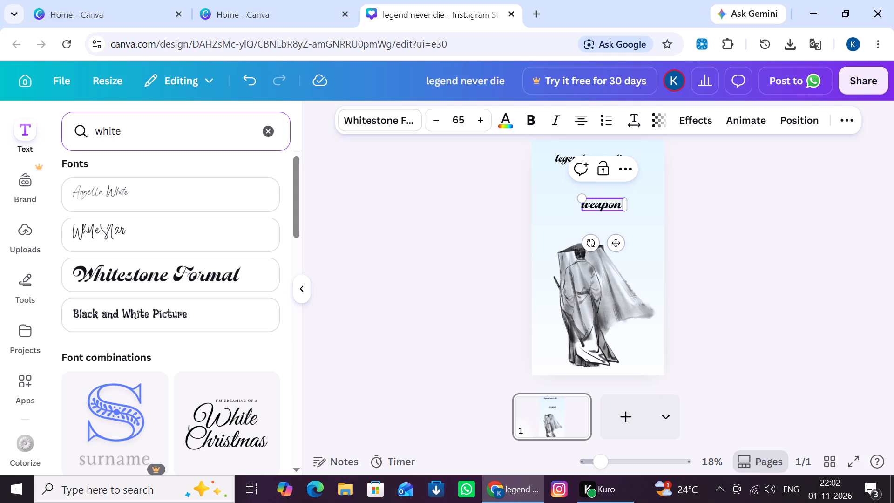
pyautogui.write('is a')
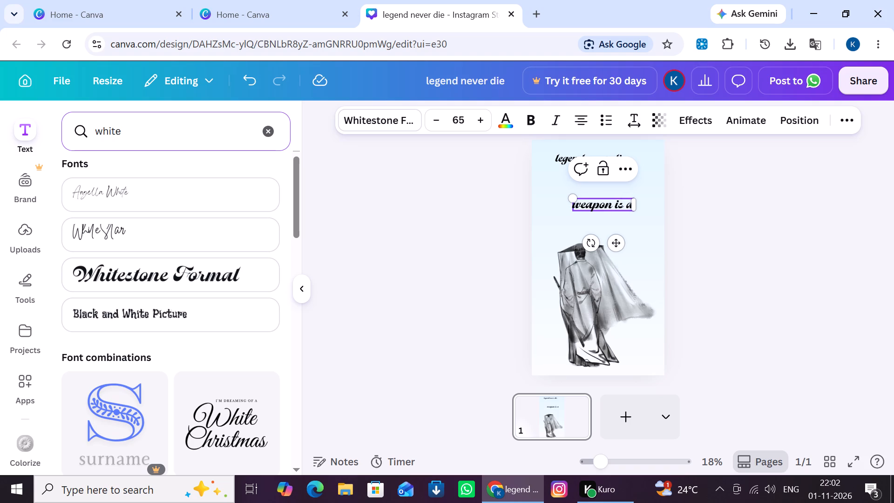
pyautogui.write('lways')
pyautogui.press('space')
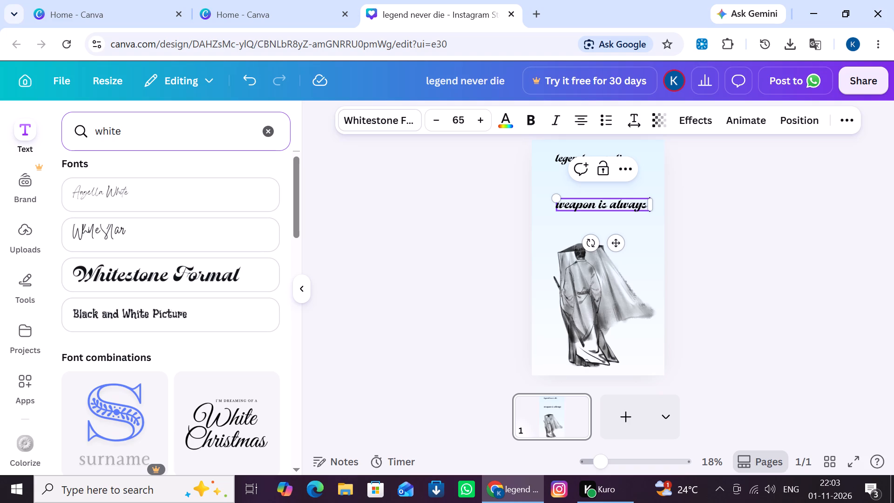
pyautogui.write('re')
pyautogui.write('loaded')
pyautogui.press('space')
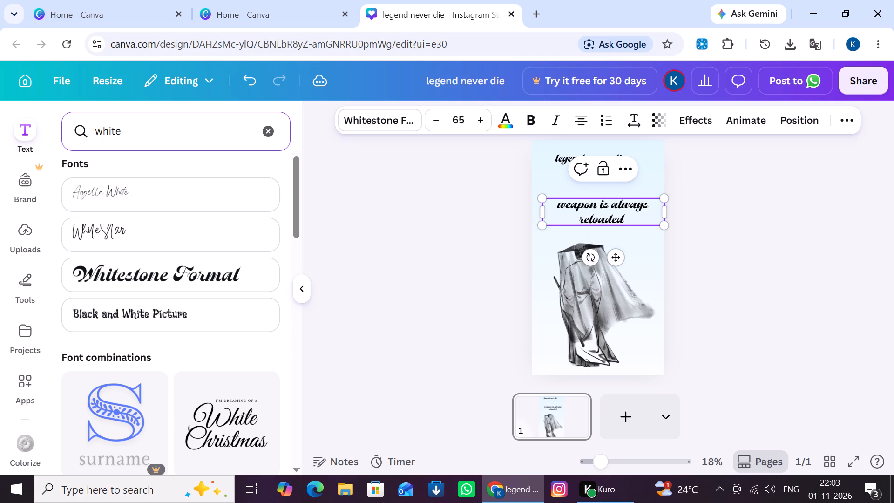
# Complete the second text after "weapon is always reloaded" with "we dont know which time you need to use..".
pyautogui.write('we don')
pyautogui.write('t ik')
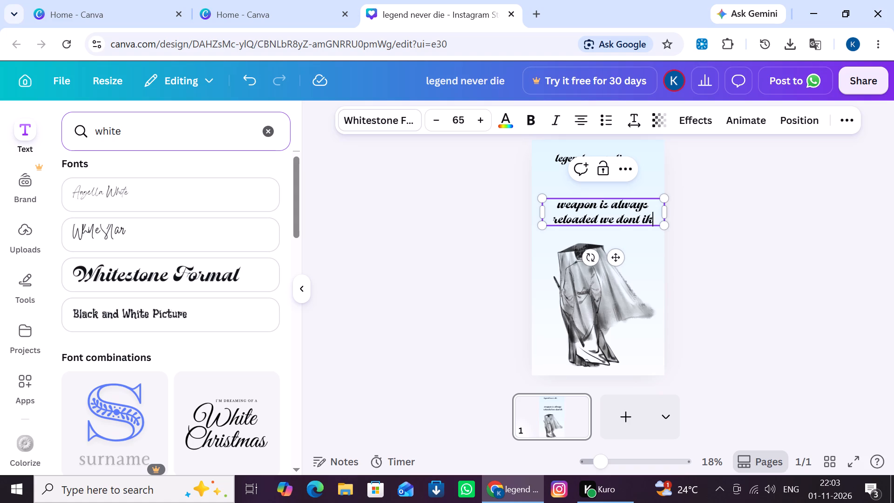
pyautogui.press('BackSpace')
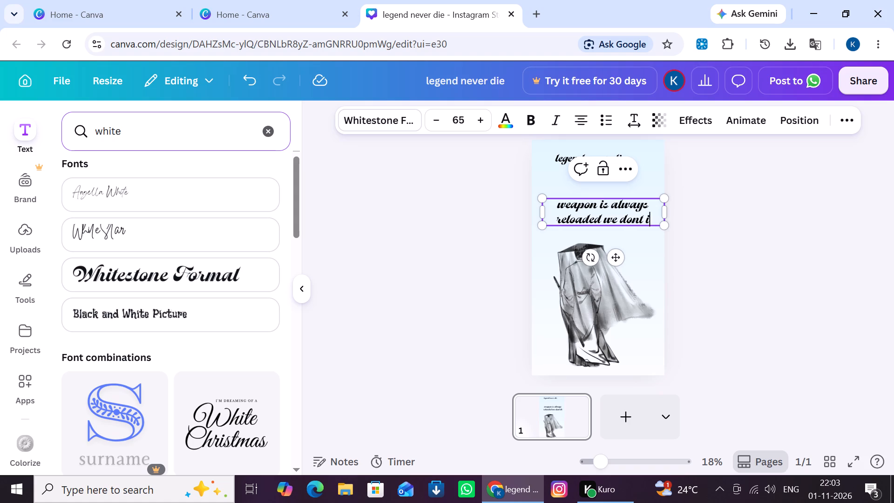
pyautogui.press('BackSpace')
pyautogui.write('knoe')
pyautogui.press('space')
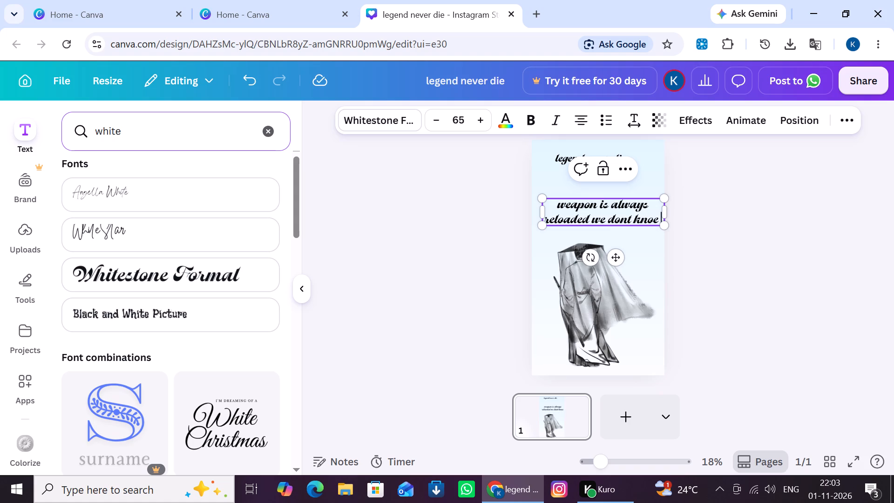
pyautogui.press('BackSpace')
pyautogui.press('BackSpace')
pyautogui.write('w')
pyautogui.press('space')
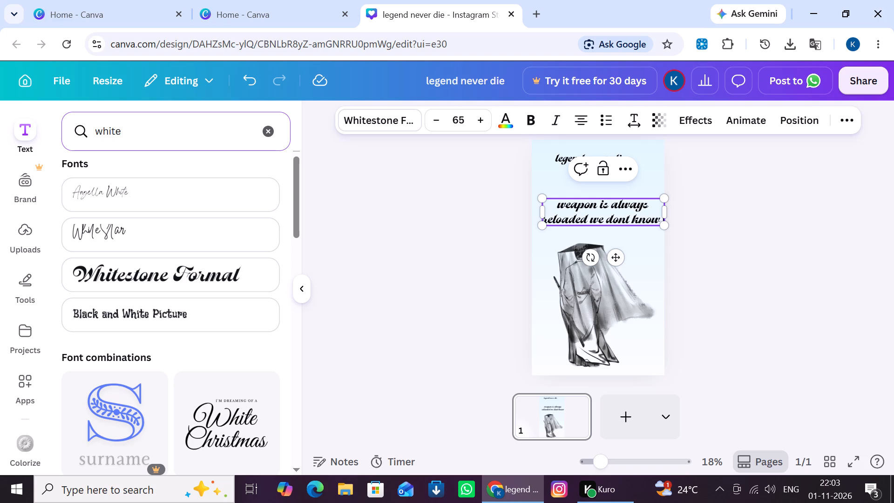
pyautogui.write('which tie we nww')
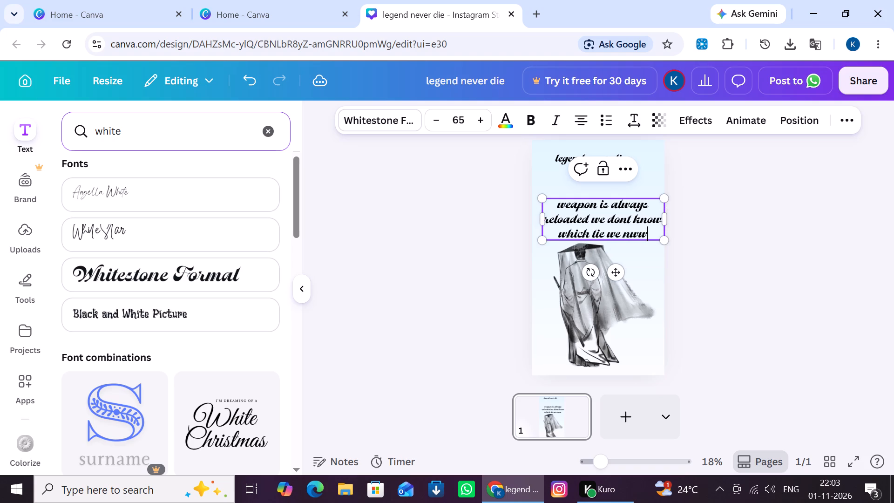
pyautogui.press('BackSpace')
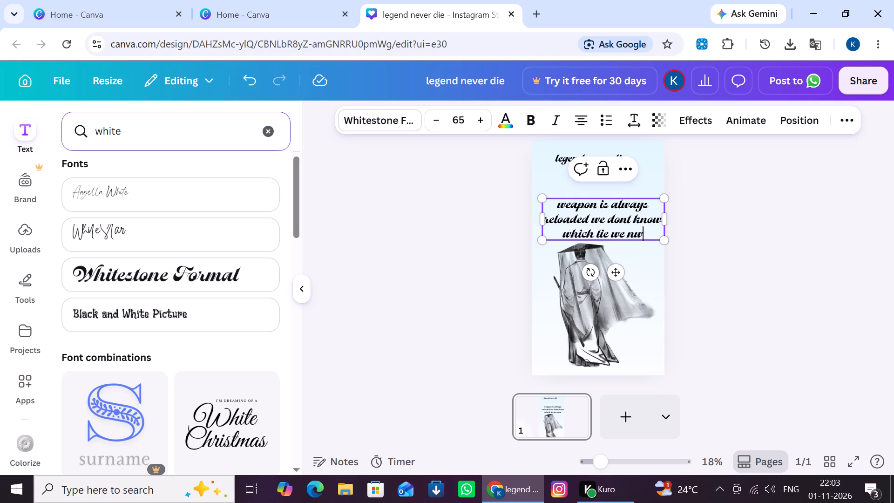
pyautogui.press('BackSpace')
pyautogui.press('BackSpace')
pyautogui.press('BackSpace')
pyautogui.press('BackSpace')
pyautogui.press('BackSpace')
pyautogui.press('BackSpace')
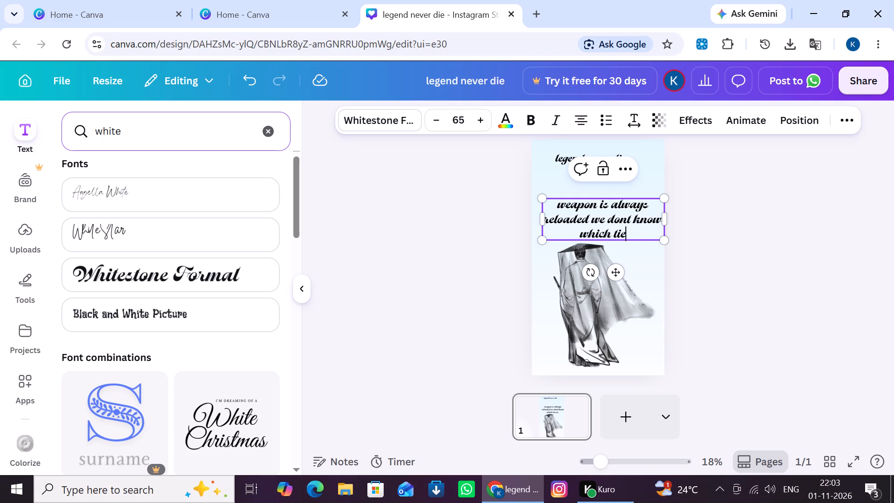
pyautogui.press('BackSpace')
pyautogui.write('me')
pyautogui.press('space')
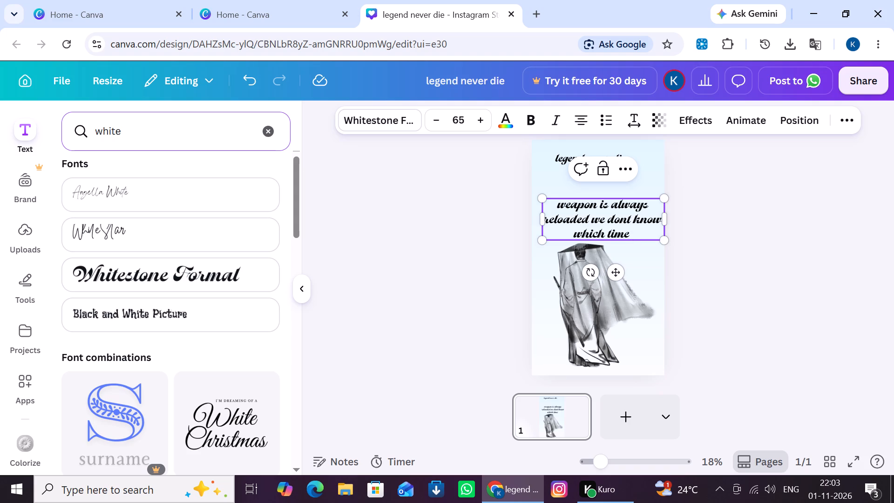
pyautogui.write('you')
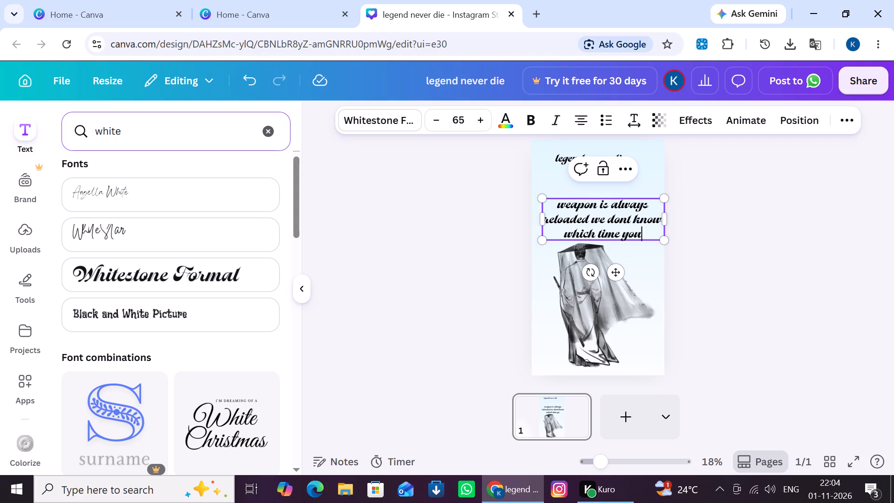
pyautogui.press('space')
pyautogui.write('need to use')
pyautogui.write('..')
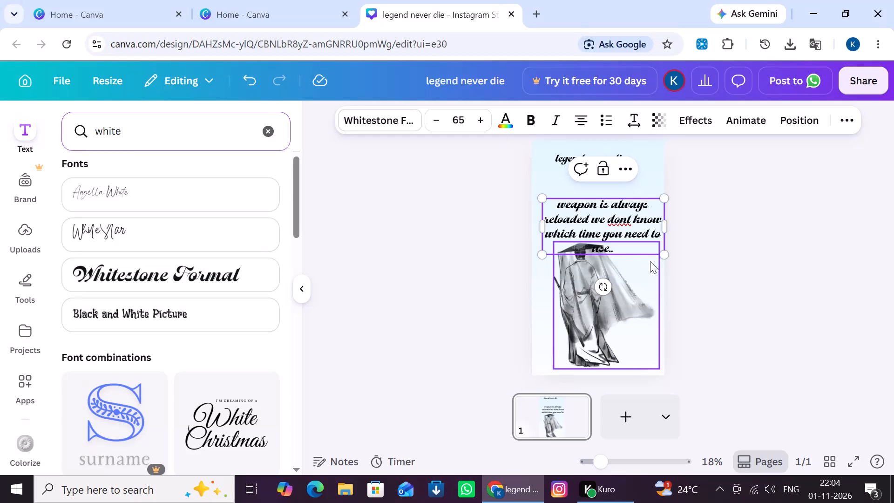
pyautogui.click(779, 291)
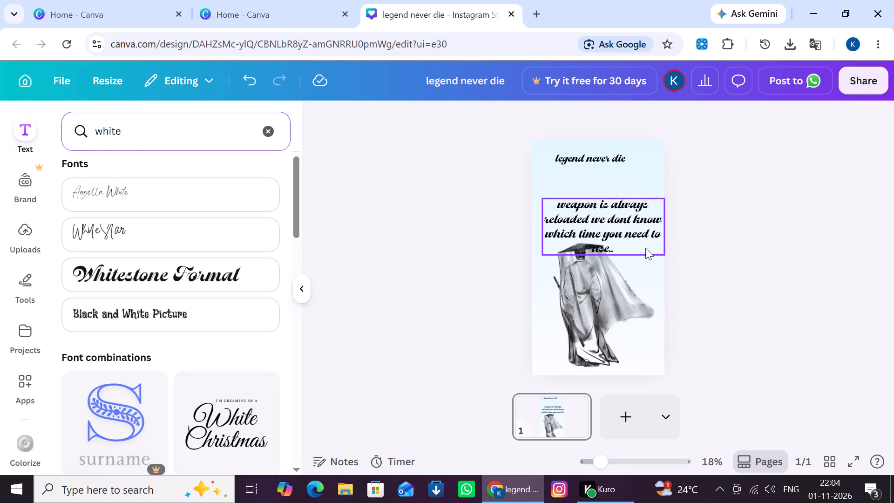
# Try to move the "weapon is always reloaded" text upward, clear of the cloaked figure.
pyautogui.click(625, 237)
pyautogui.click(625, 237)
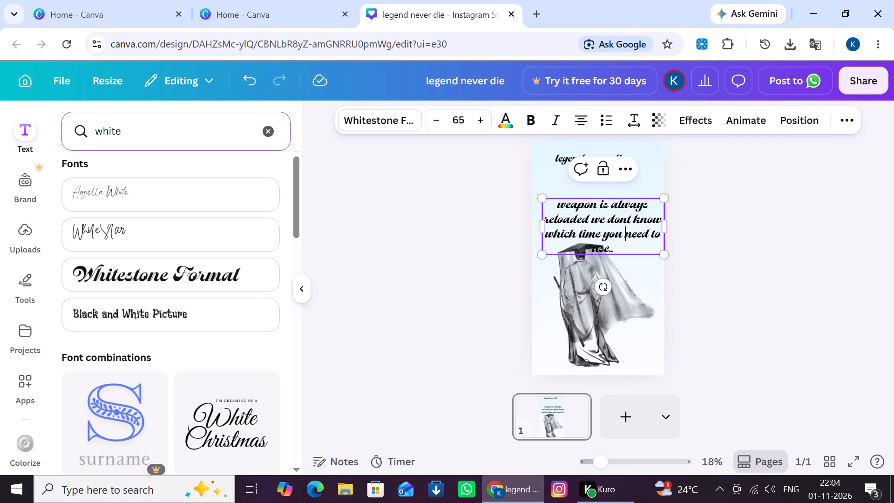
pyautogui.click(634, 244)
pyautogui.moveTo(605, 285); pyautogui.dragTo(607, 258)
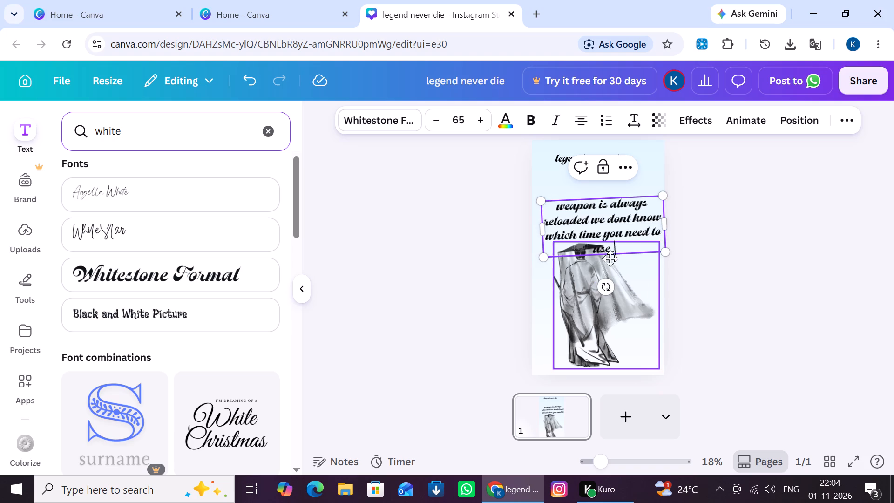
# Move the weapon quote up to just below the "legend never die" title and rotate it level.
pyautogui.click(609, 246)
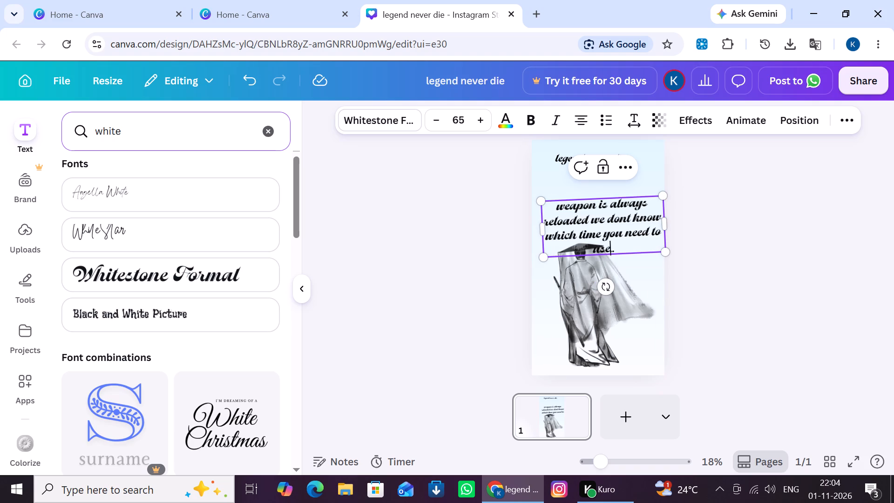
pyautogui.click(604, 281)
pyautogui.moveTo(604, 281); pyautogui.dragTo(604, 274)
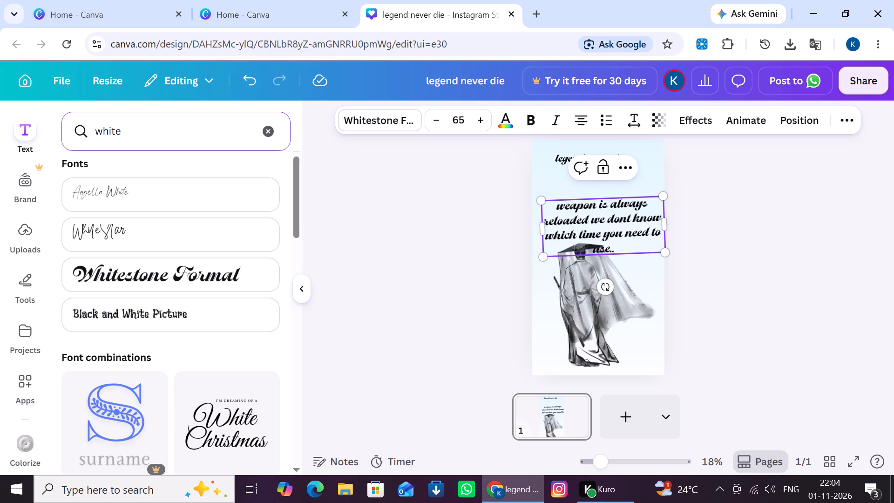
pyautogui.moveTo(603, 259); pyautogui.dragTo(601, 244)
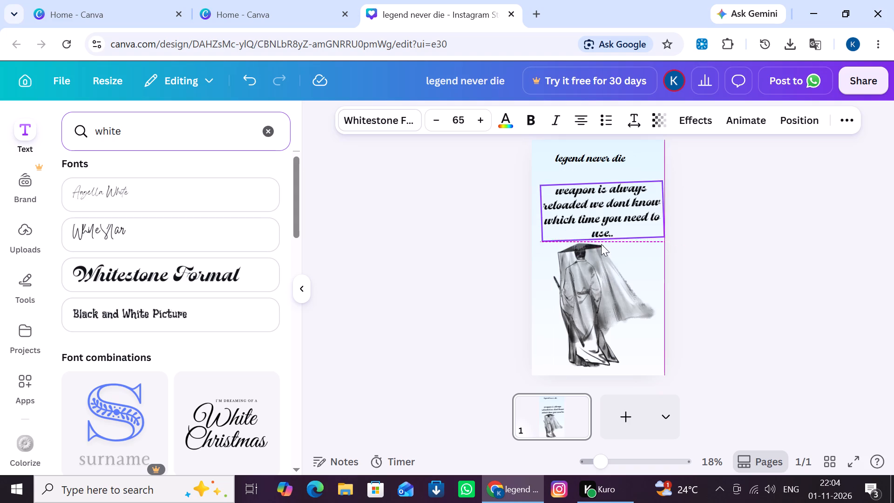
pyautogui.moveTo(601, 244); pyautogui.dragTo(597, 233)
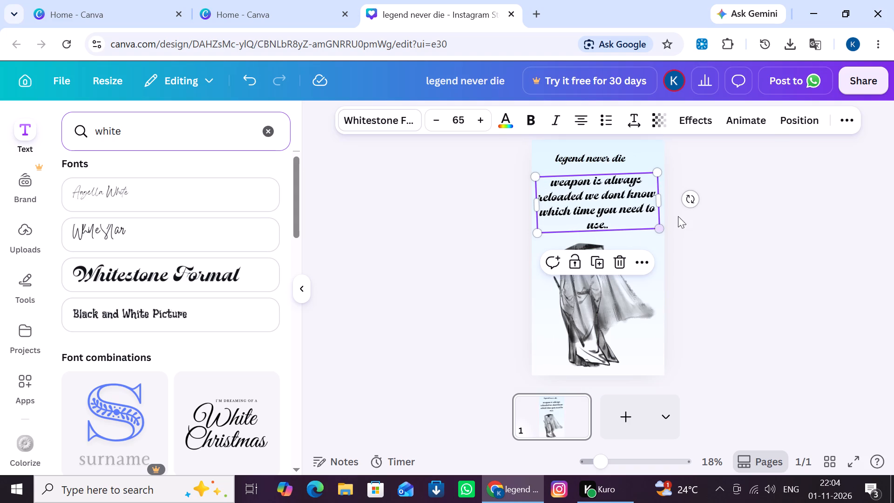
pyautogui.moveTo(690, 204); pyautogui.dragTo(691, 208)
pyautogui.click(684, 247)
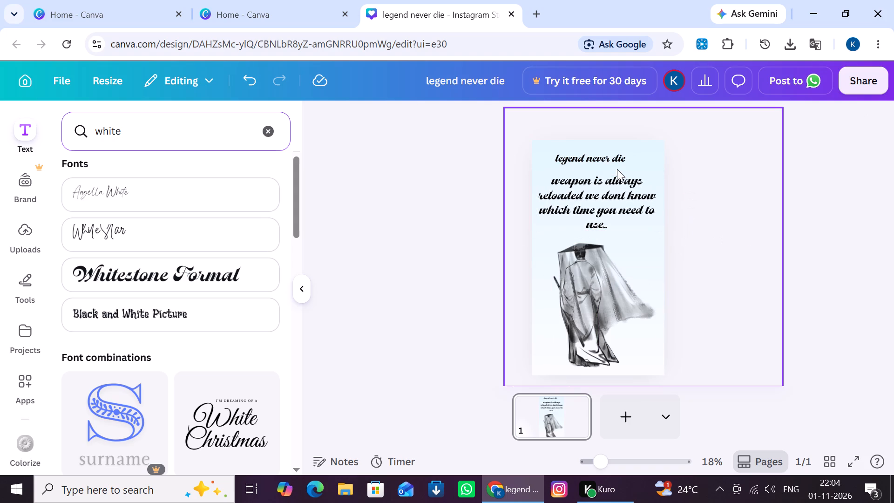
# Align the "legend never die" title to the top of the page.
pyautogui.click(616, 155)
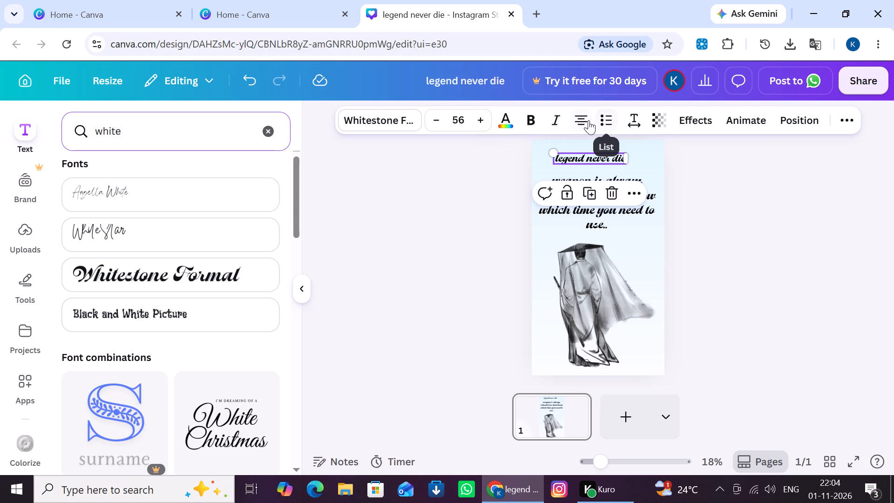
pyautogui.click(832, 124)
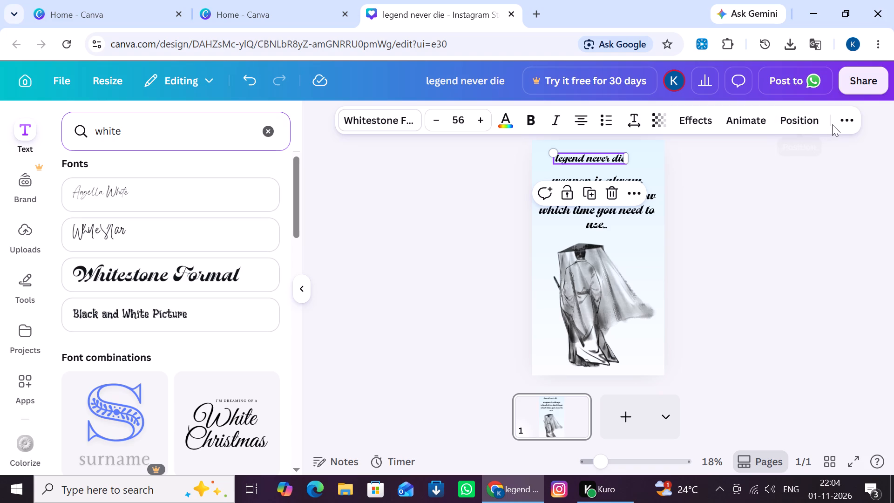
pyautogui.click(840, 124)
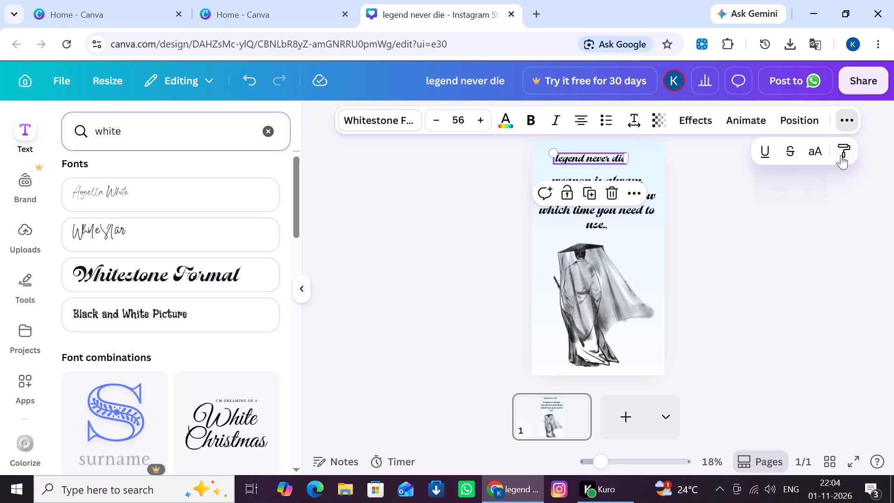
pyautogui.click(813, 114)
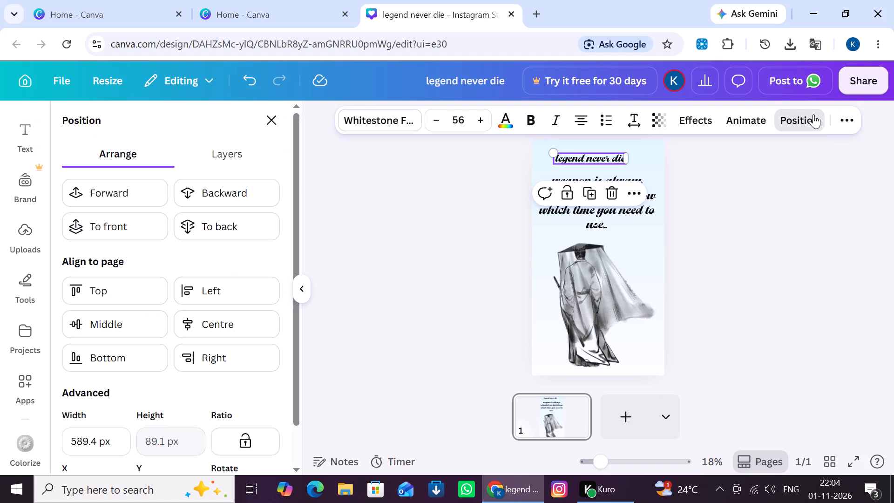
pyautogui.click(133, 293)
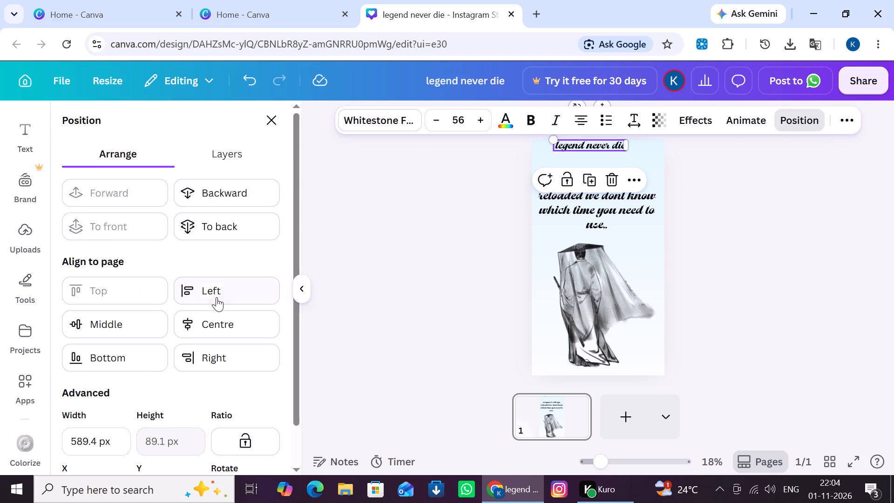
# Centre the "legend never die" title horizontally and align it to the bottom of the page.
pyautogui.click(198, 319)
pyautogui.click(198, 319)
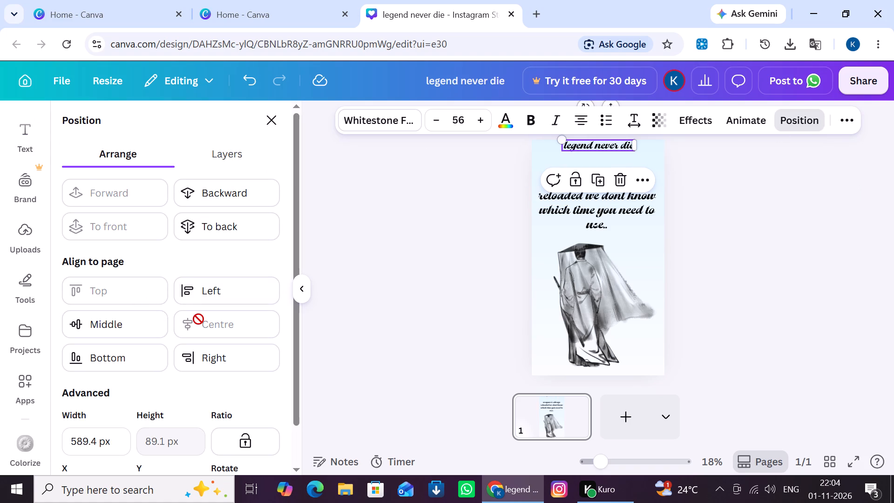
pyautogui.click(198, 291)
pyautogui.doubleClick(207, 313)
pyautogui.click(245, 318)
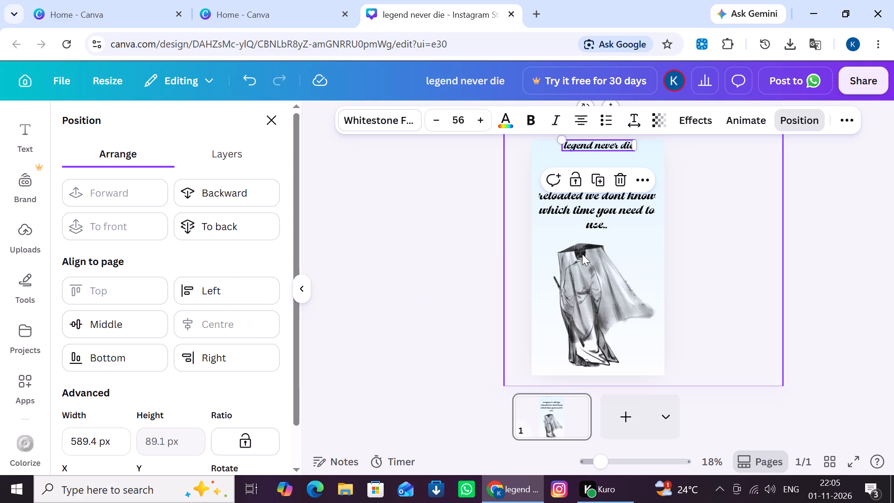
pyautogui.click(144, 290)
pyautogui.click(141, 319)
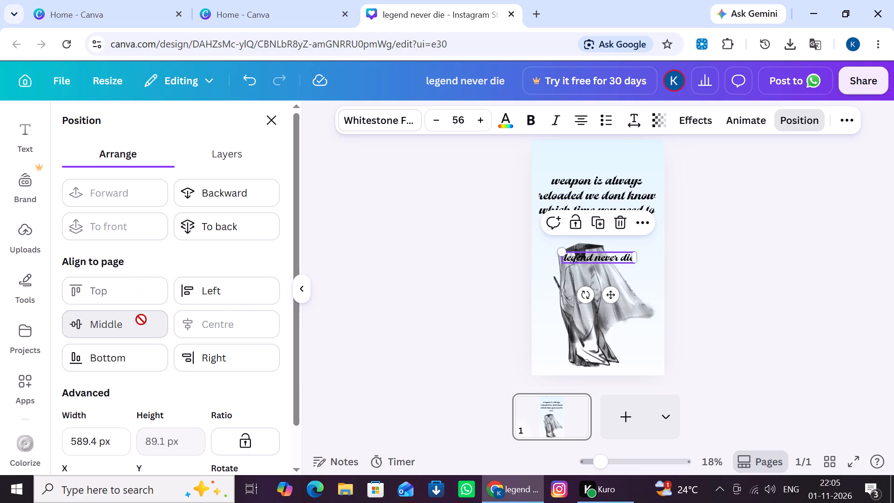
pyautogui.click(122, 294)
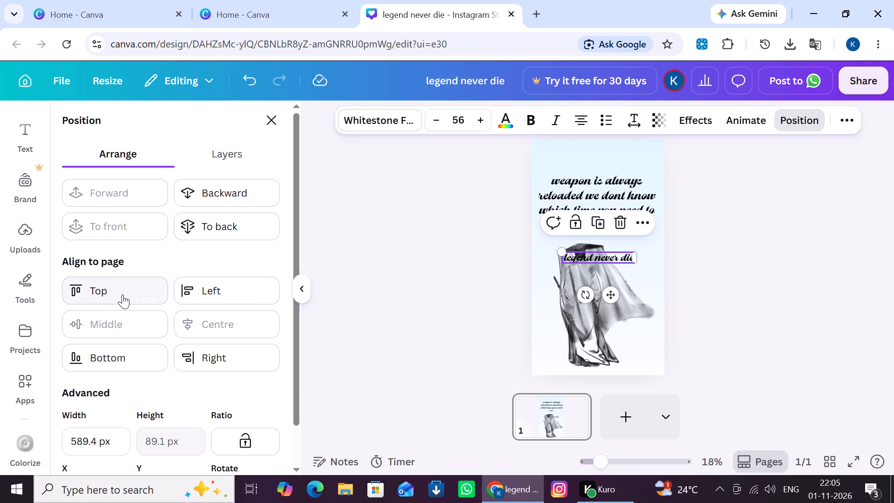
pyautogui.click(151, 357)
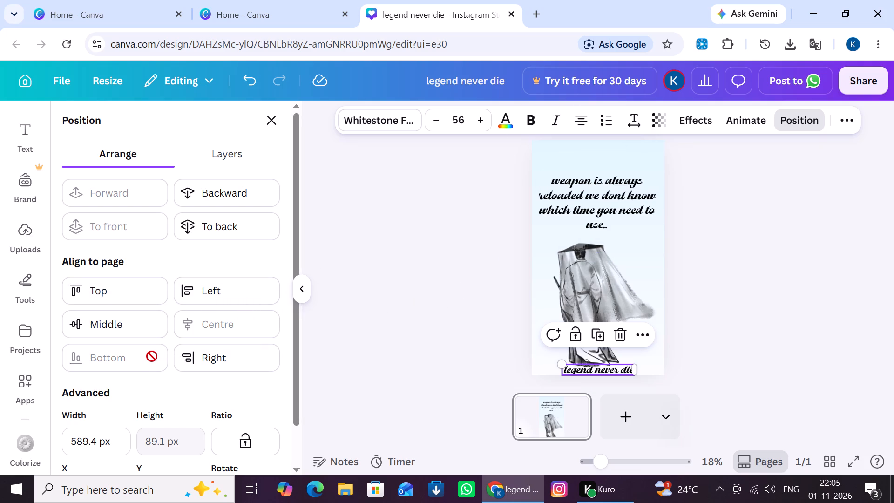
pyautogui.click(357, 312)
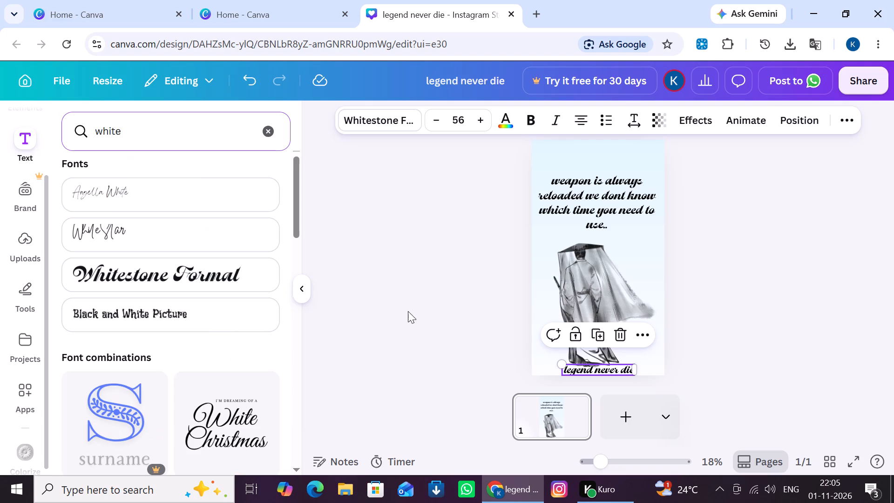
pyautogui.click(429, 301)
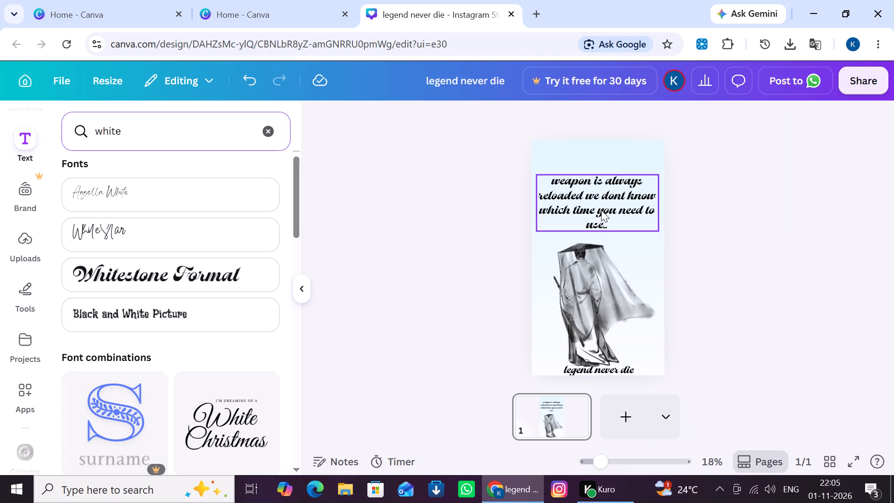
# Align the weapon quote to the top of the page and centre it horizontally.
pyautogui.click(601, 210)
pyautogui.click(746, 119)
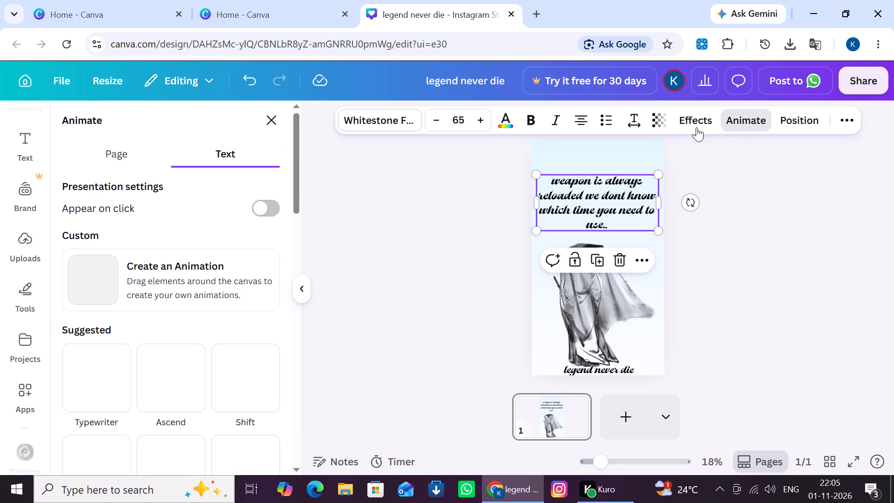
pyautogui.click(813, 130)
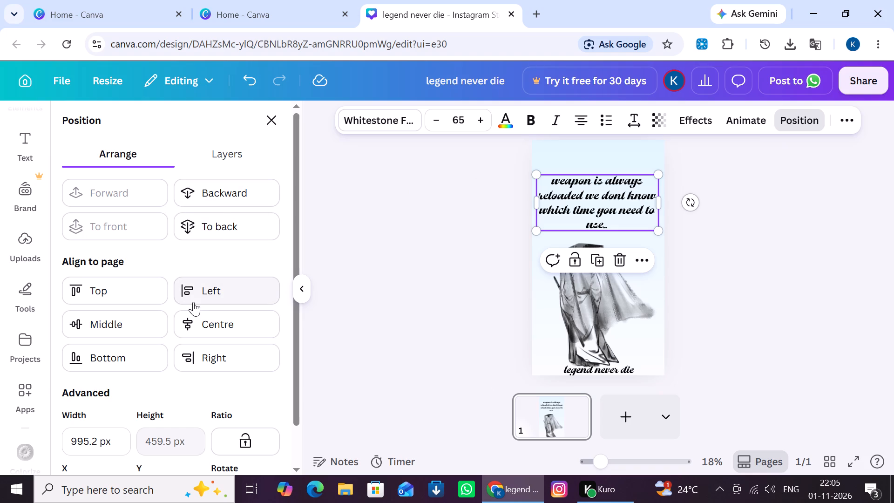
pyautogui.click(107, 297)
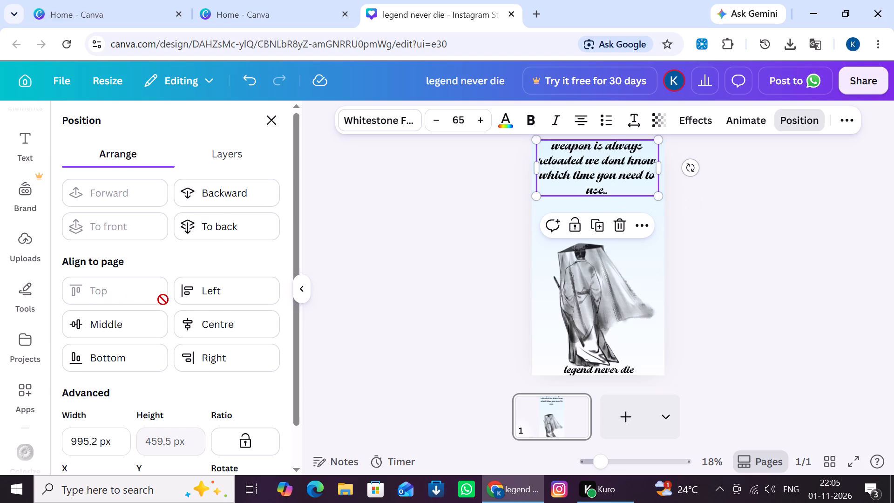
pyautogui.click(211, 320)
pyautogui.doubleClick(212, 321)
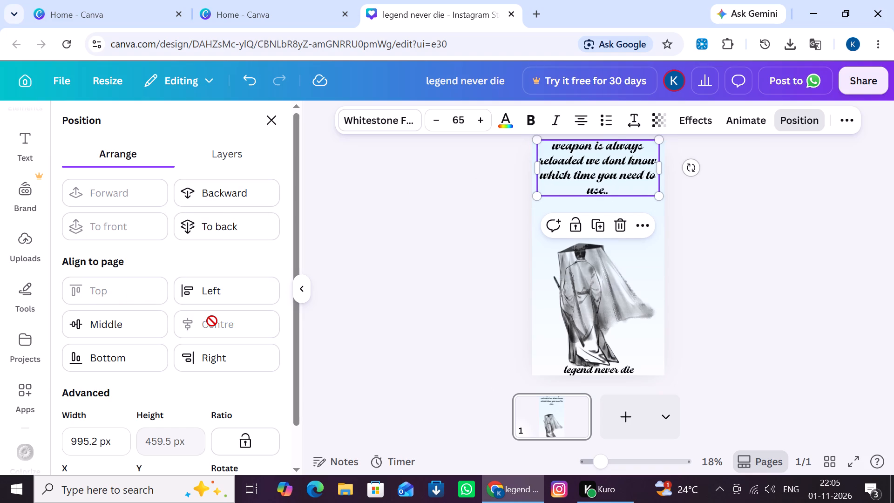
pyautogui.scroll(-5, 255, 369)
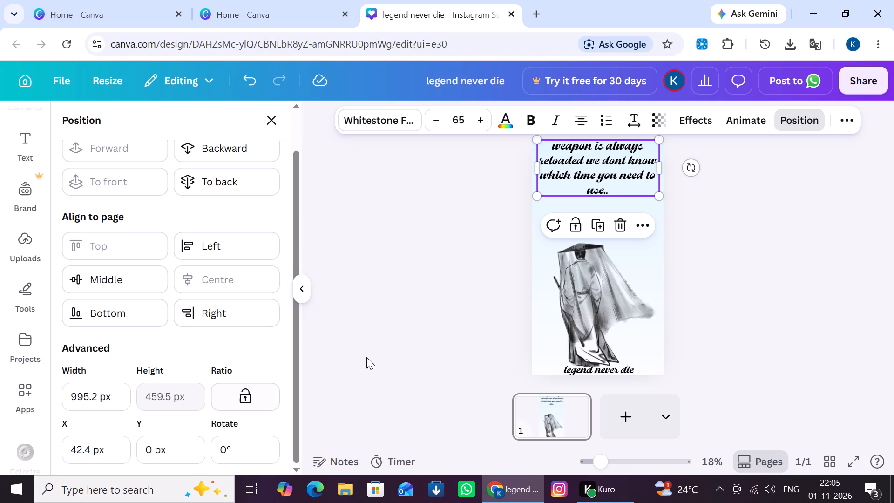
pyautogui.click(379, 317)
pyautogui.click(379, 317)
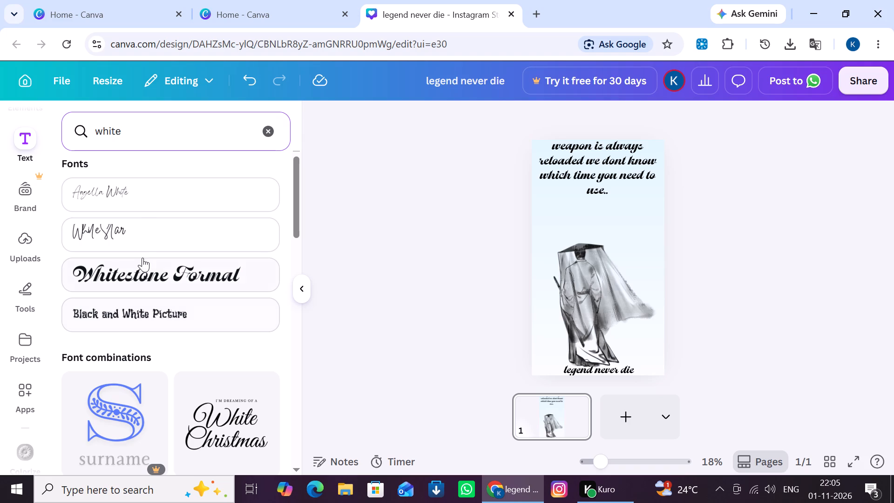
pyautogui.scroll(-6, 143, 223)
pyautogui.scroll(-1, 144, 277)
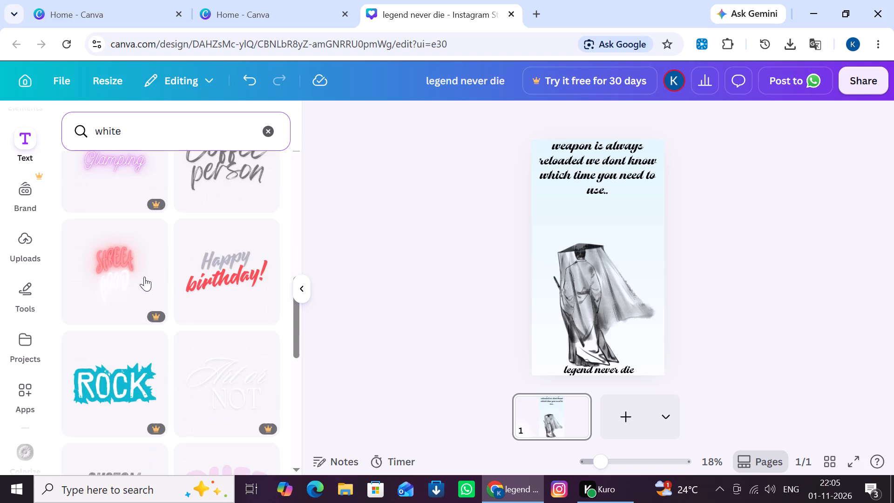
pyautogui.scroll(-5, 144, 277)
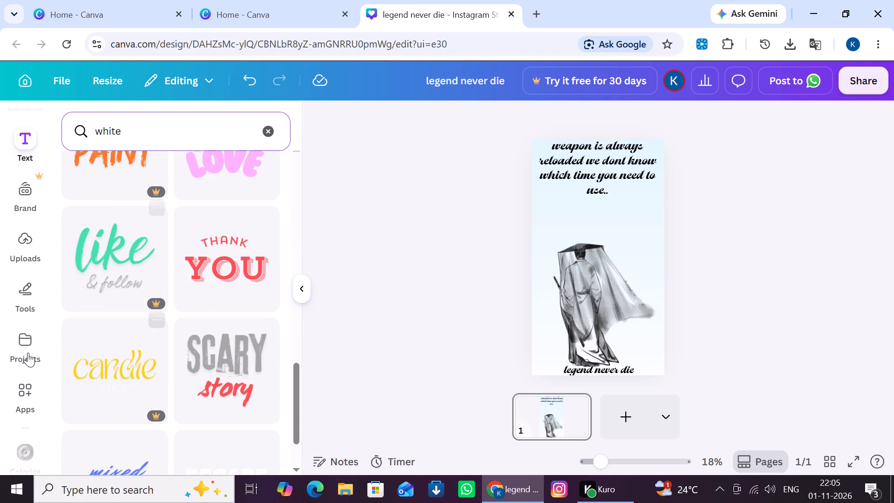
# Start a new text signature and replace the prefilled full name with the creator's one-word nickname signature.
pyautogui.click(34, 304)
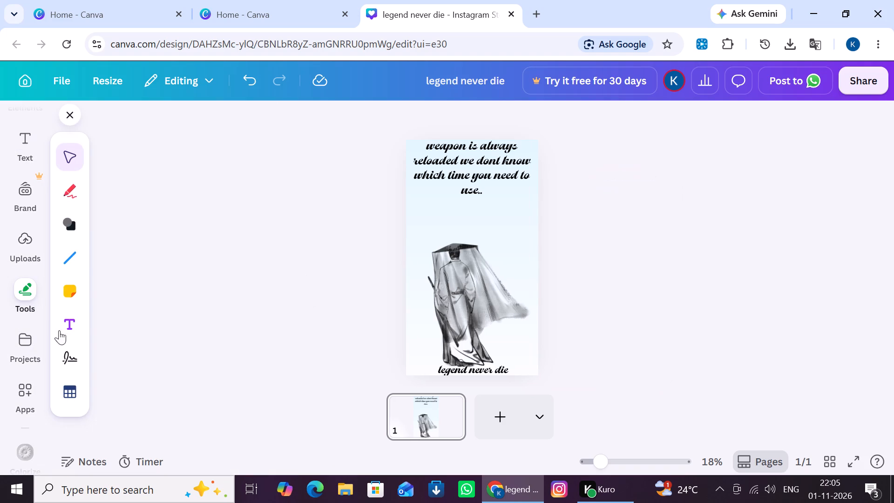
pyautogui.click(72, 350)
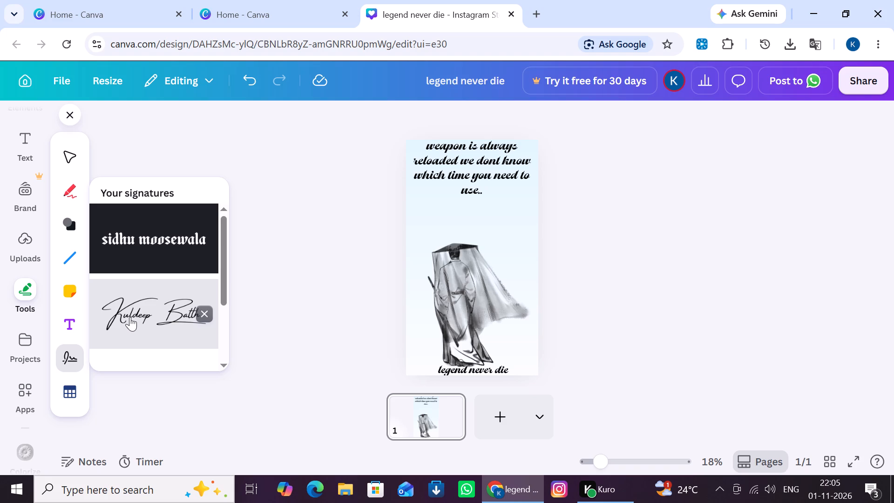
pyautogui.scroll(-2, 104, 297)
pyautogui.scroll(3, 104, 295)
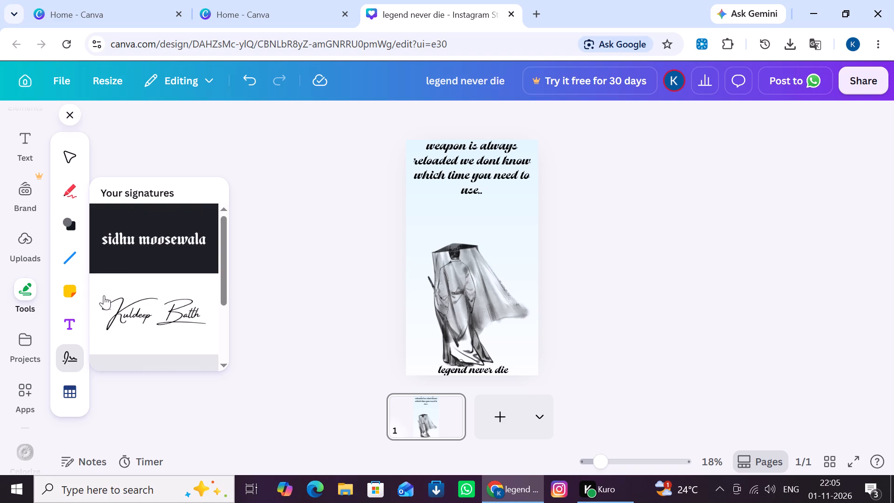
pyautogui.scroll(-4, 107, 299)
pyautogui.click(137, 340)
pyautogui.moveTo(171, 360); pyautogui.dragTo(0, 360)
pyautogui.press('BackSpace')
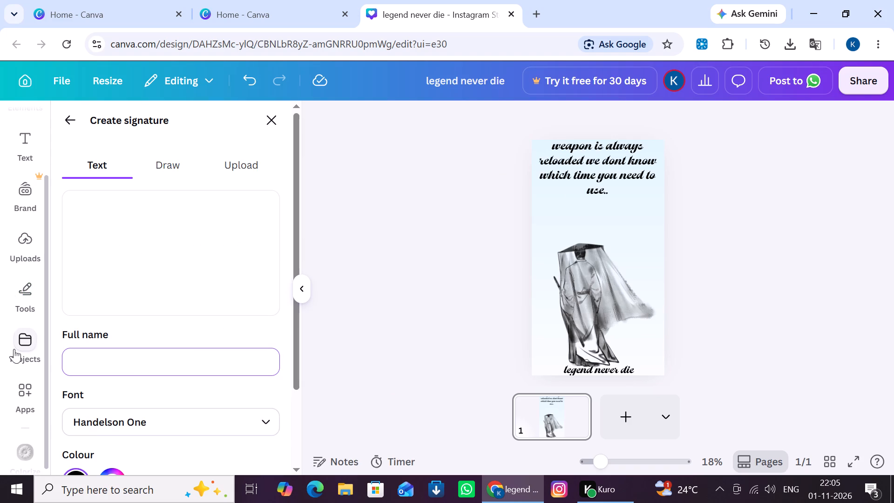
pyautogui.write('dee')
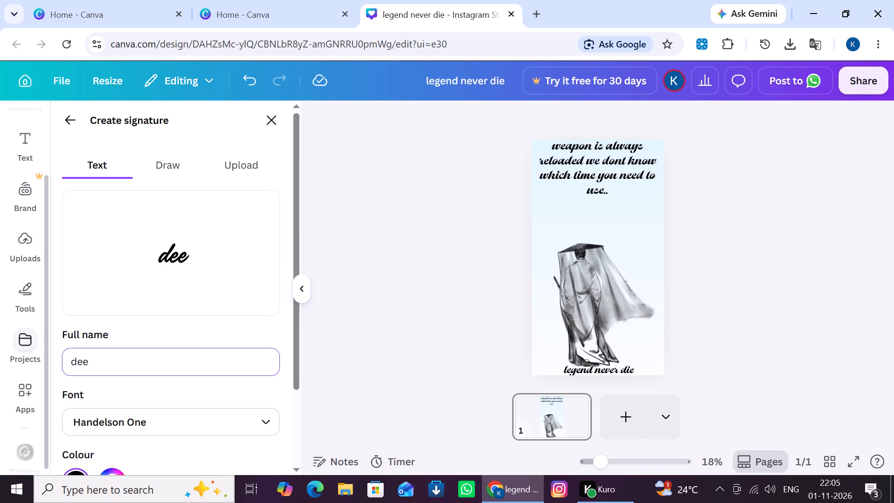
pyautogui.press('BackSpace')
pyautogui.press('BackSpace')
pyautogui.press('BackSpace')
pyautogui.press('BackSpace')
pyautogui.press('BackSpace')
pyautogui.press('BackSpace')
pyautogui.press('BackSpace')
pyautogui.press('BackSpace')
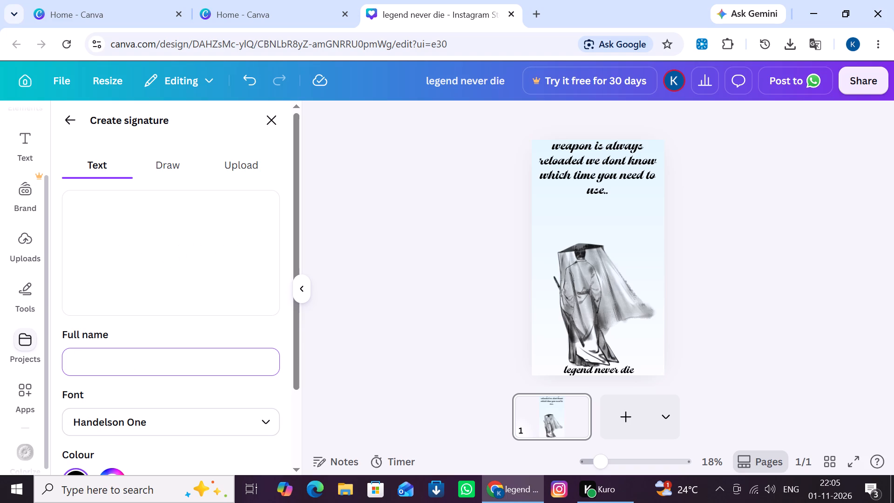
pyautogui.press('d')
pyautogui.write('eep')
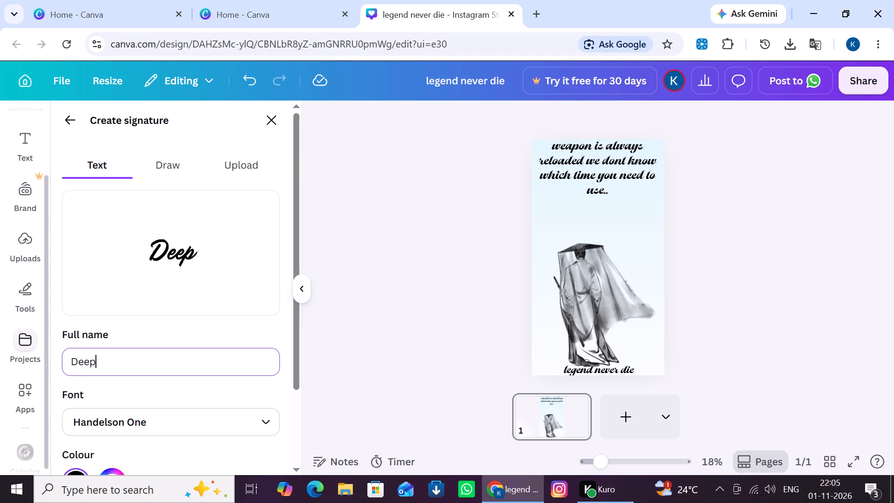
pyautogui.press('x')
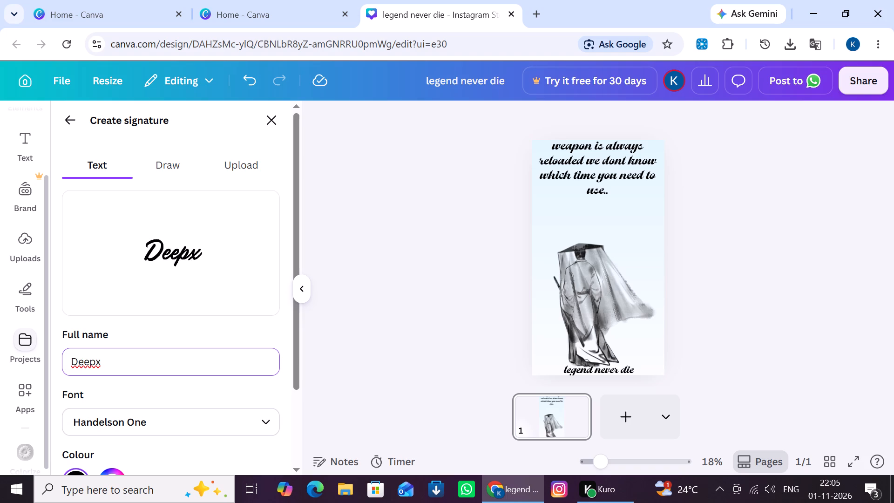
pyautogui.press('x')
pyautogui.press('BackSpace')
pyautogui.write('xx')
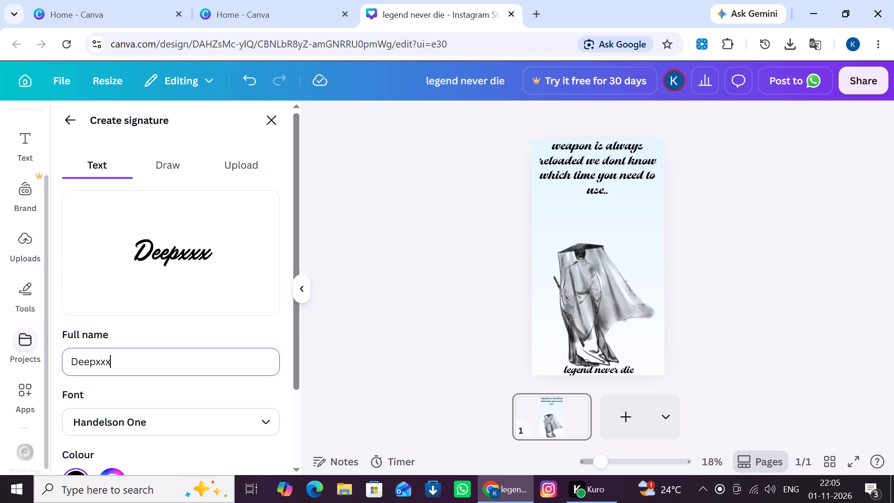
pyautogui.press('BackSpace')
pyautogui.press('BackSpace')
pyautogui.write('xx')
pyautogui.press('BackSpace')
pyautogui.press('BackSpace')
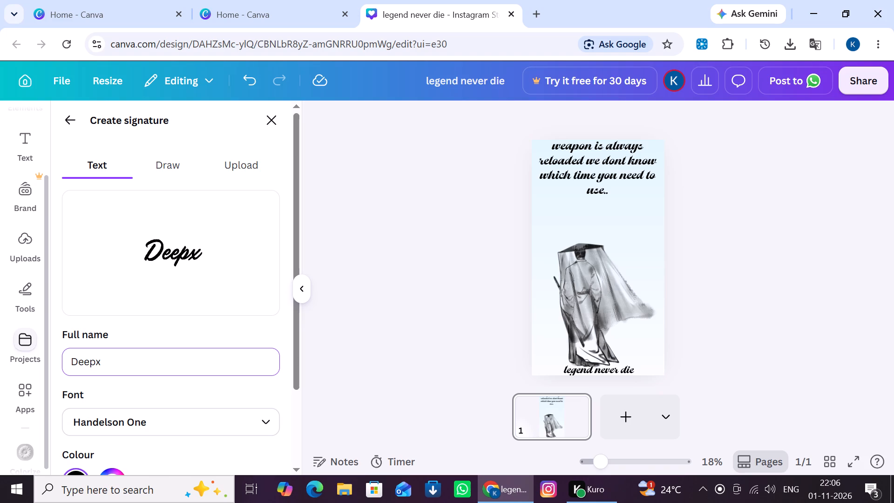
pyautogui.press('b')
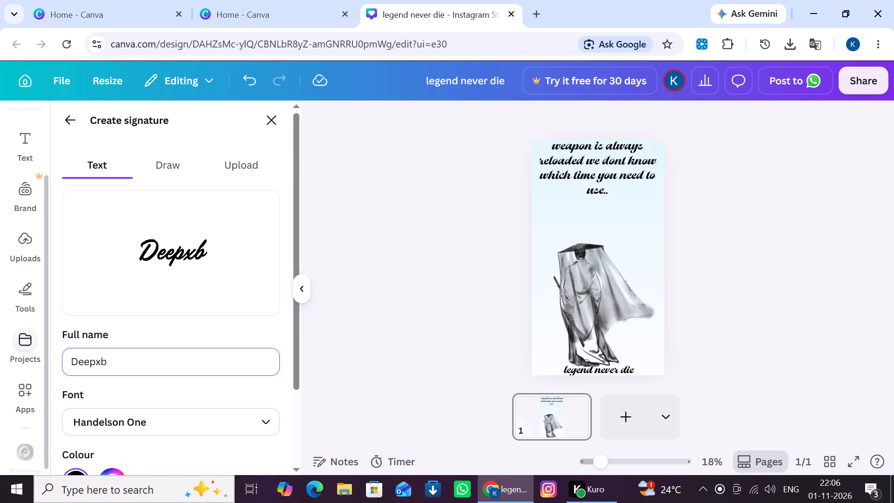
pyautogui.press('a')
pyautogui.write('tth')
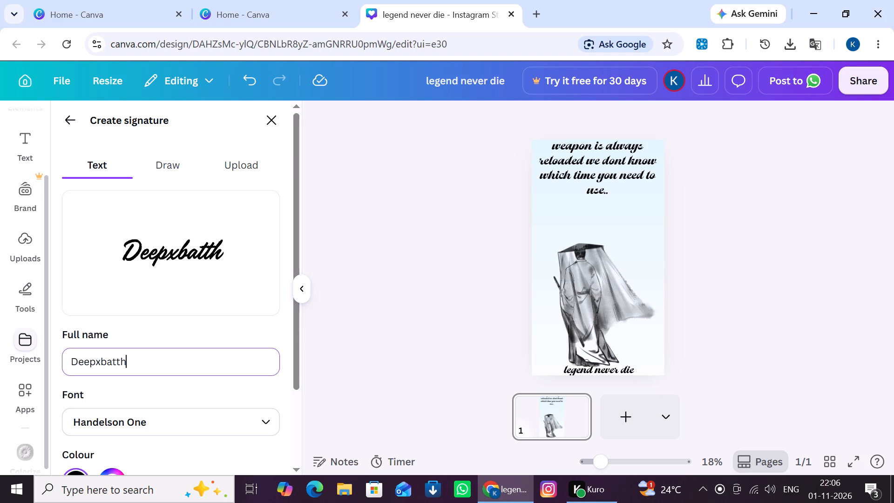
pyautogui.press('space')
# Set the signature's font to Alex Brush and add the black signature to the page.
pyautogui.click(79, 411)
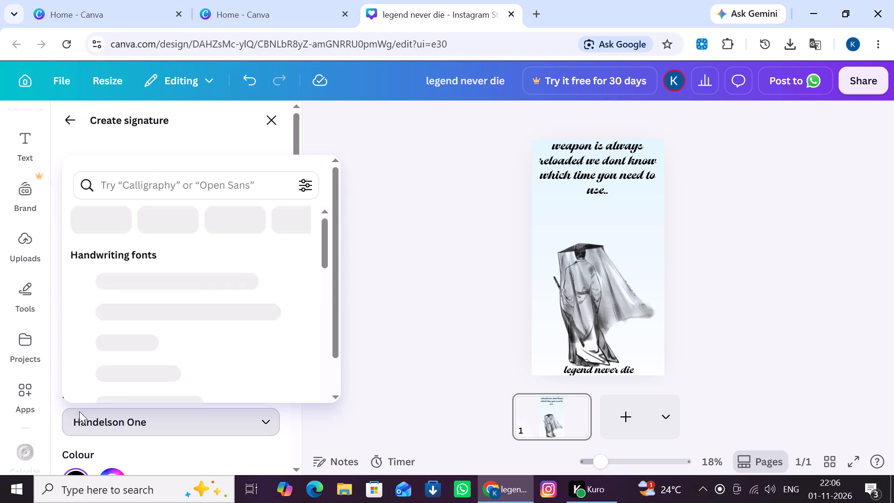
pyautogui.click(130, 306)
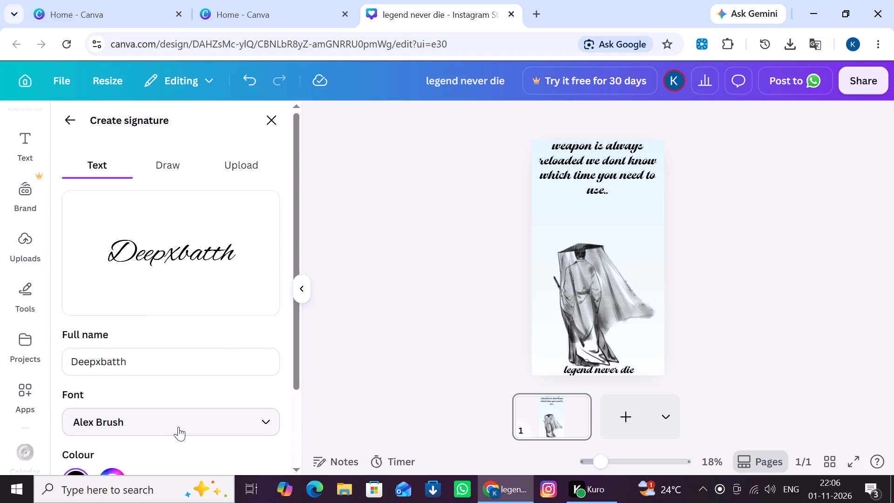
pyautogui.scroll(-6, 242, 337)
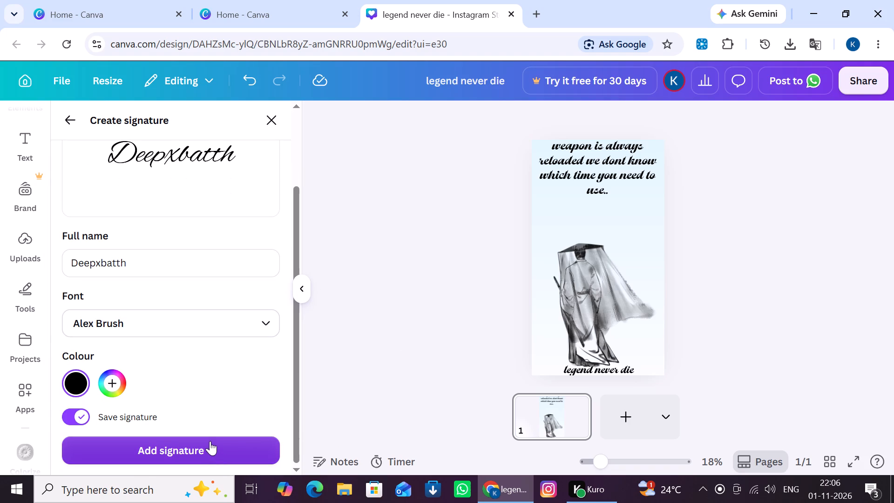
pyautogui.click(210, 446)
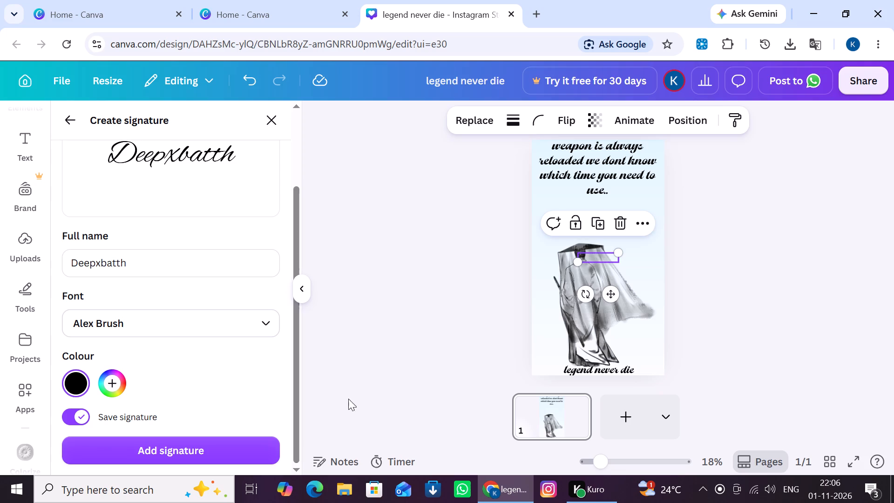
# Move the signature off the figure to the light blue area beside its shoulder, above the flowing cape.
pyautogui.moveTo(612, 298); pyautogui.dragTo(640, 292)
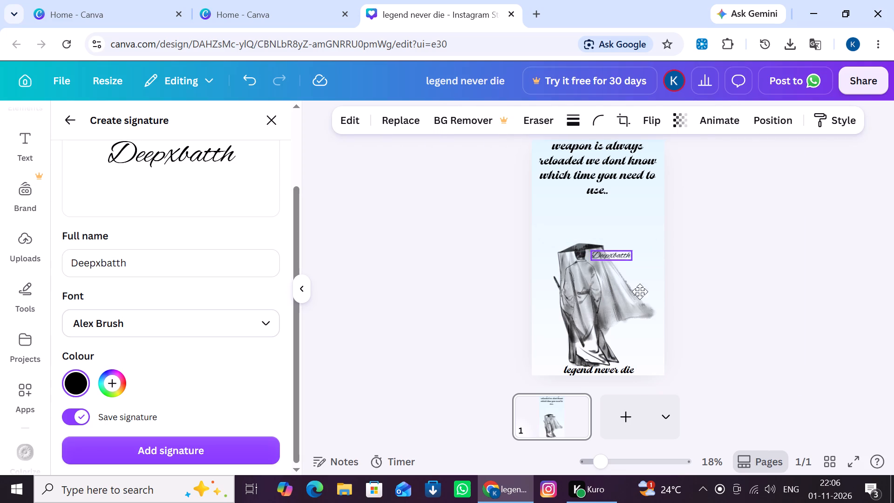
pyautogui.moveTo(640, 292); pyautogui.dragTo(647, 296)
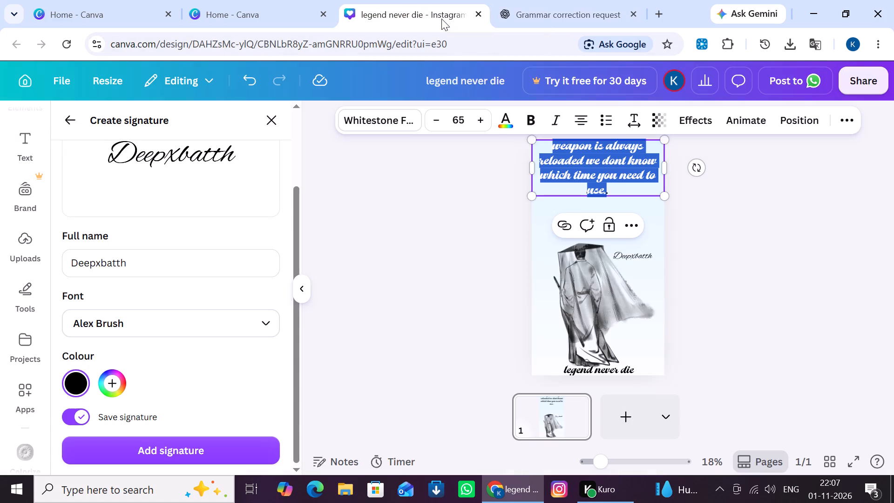
pyautogui.press('space')
pyautogui.press('space')
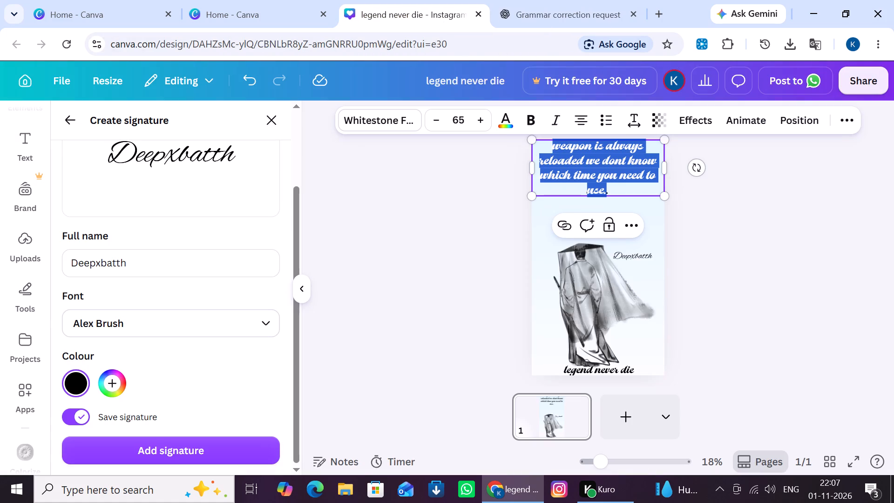
pyautogui.press('BackSpace')
pyautogui.click(604, 163)
pyautogui.click(593, 172)
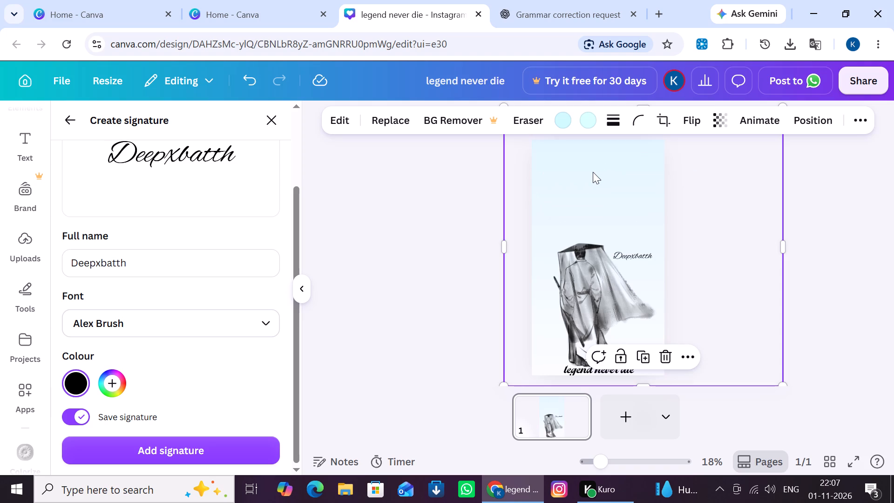
# Close the signature creator and bring back the text search results for "white" to reach the Whitestone Formal font.
pyautogui.click(268, 120)
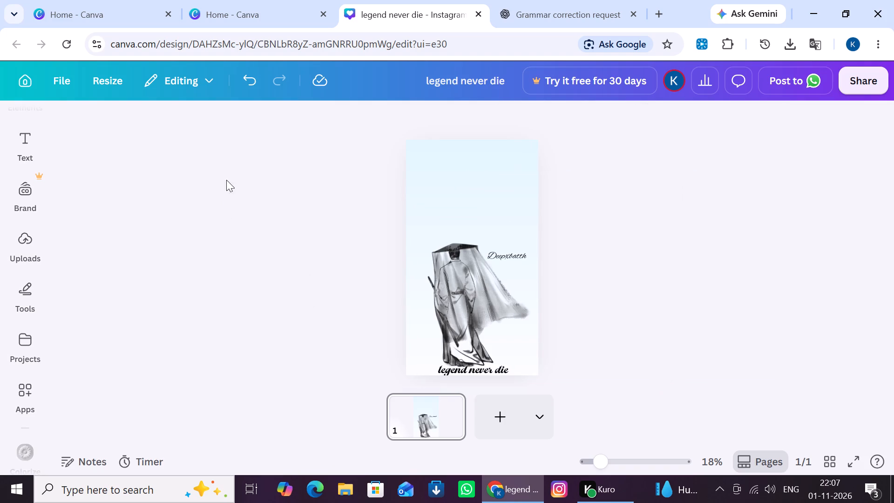
pyautogui.click(37, 144)
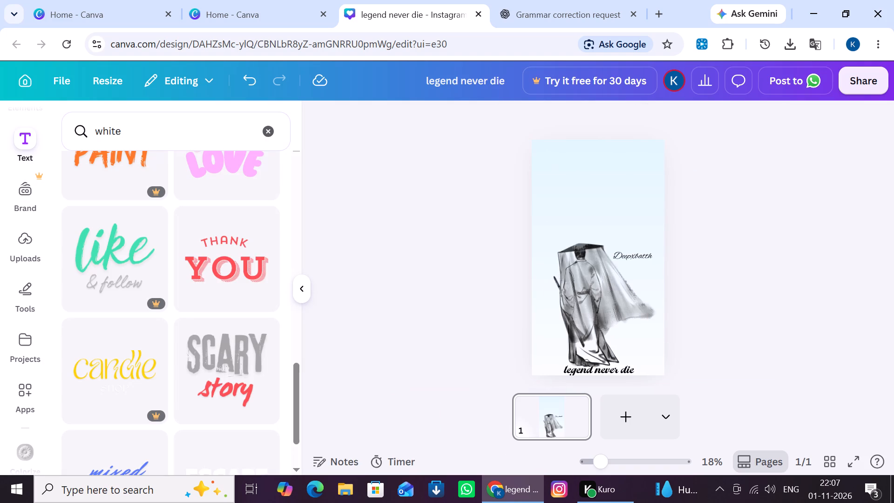
pyautogui.click(238, 128)
pyautogui.click(133, 206)
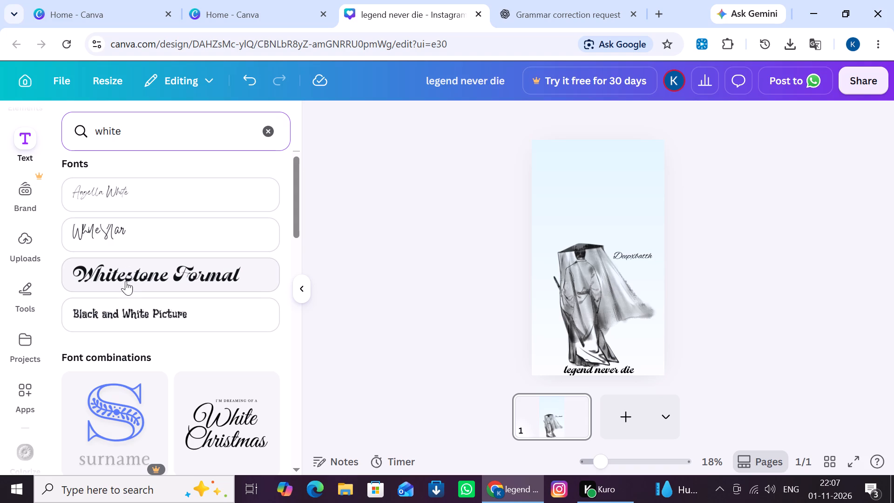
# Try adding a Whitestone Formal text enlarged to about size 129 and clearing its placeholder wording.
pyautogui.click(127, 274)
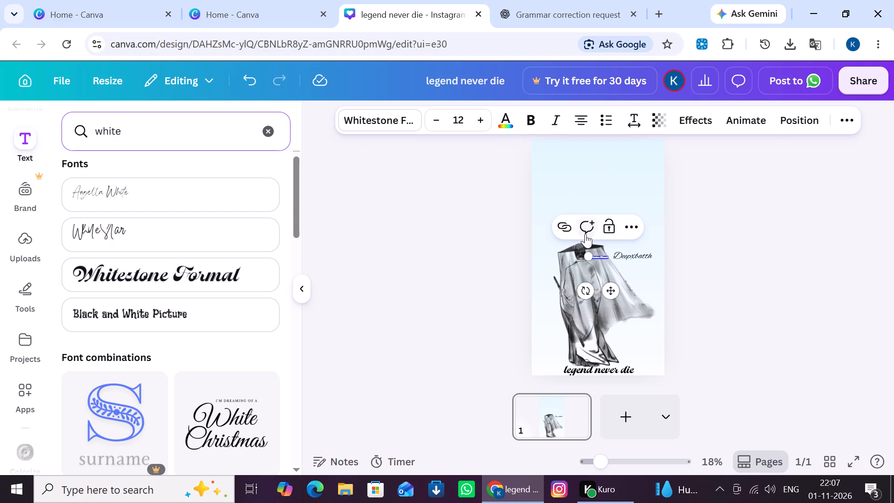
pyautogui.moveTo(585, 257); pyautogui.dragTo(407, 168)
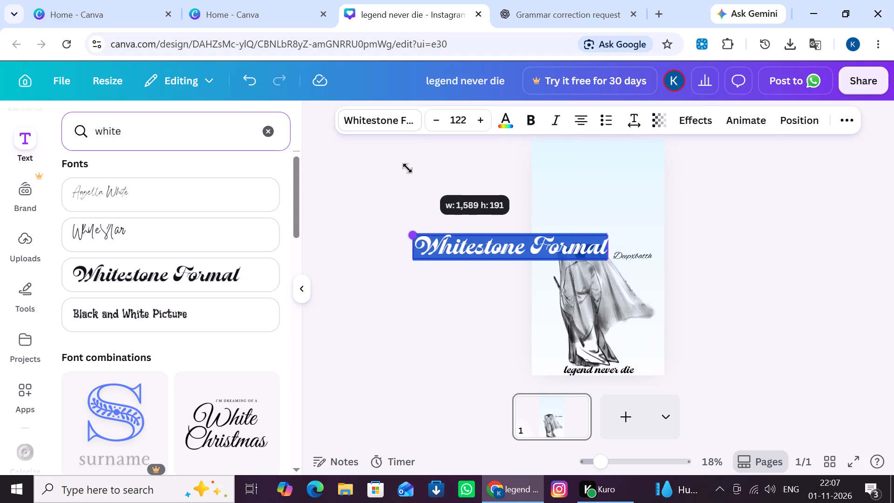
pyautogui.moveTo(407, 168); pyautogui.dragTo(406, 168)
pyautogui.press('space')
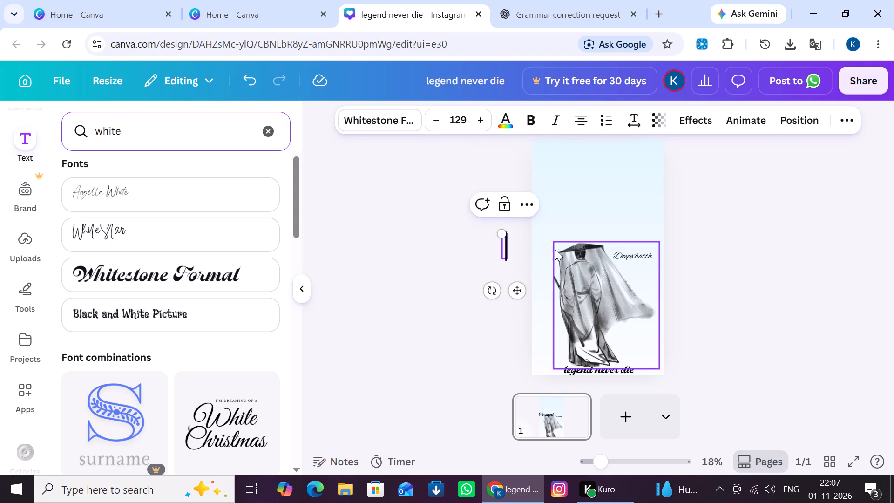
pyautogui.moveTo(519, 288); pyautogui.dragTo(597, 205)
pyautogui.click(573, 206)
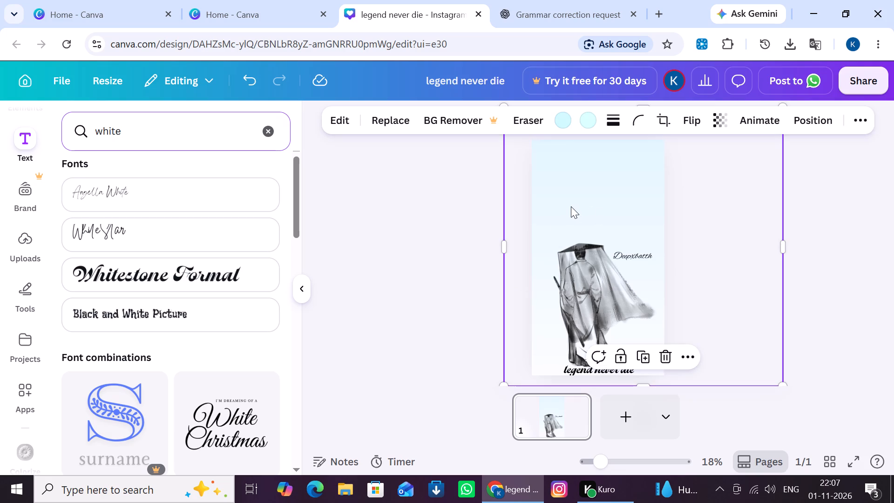
# Add a Whitestone Formal text at about size 70, place it above the figure and clear its placeholder wording.
pyautogui.click(116, 280)
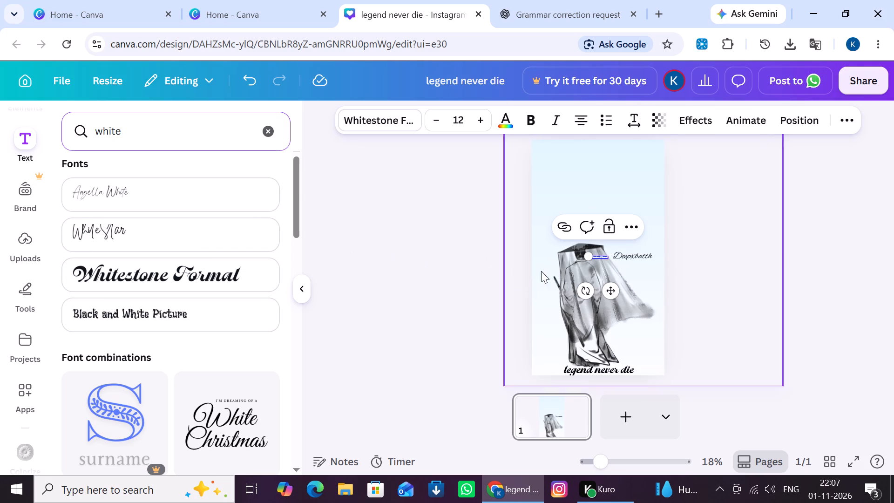
pyautogui.moveTo(588, 258); pyautogui.dragTo(521, 257)
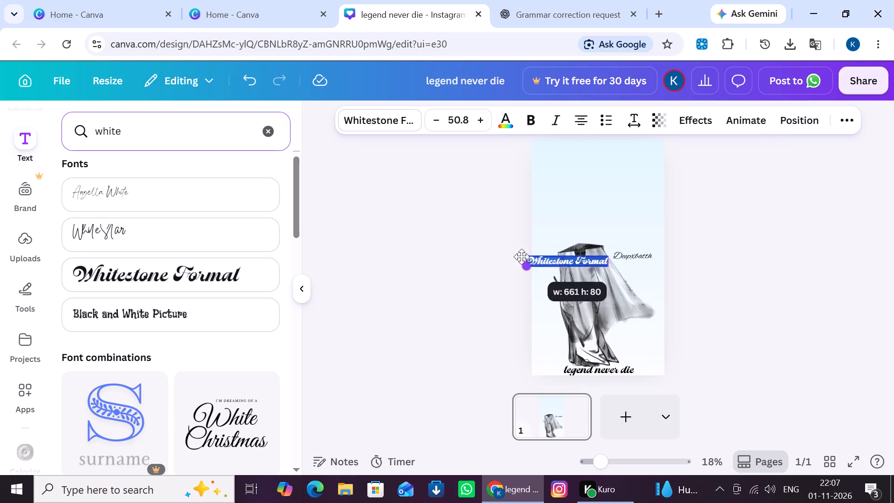
pyautogui.moveTo(521, 257); pyautogui.dragTo(494, 261)
pyautogui.moveTo(573, 263); pyautogui.dragTo(580, 258)
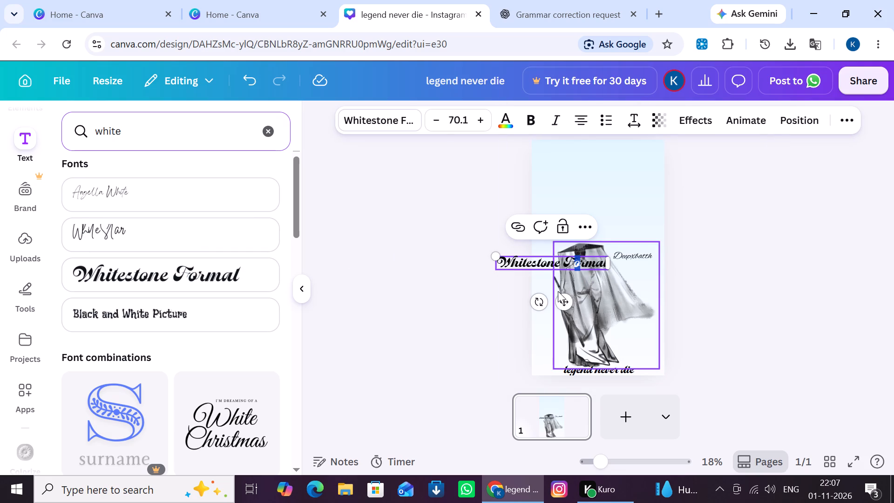
pyautogui.moveTo(559, 298); pyautogui.dragTo(610, 214)
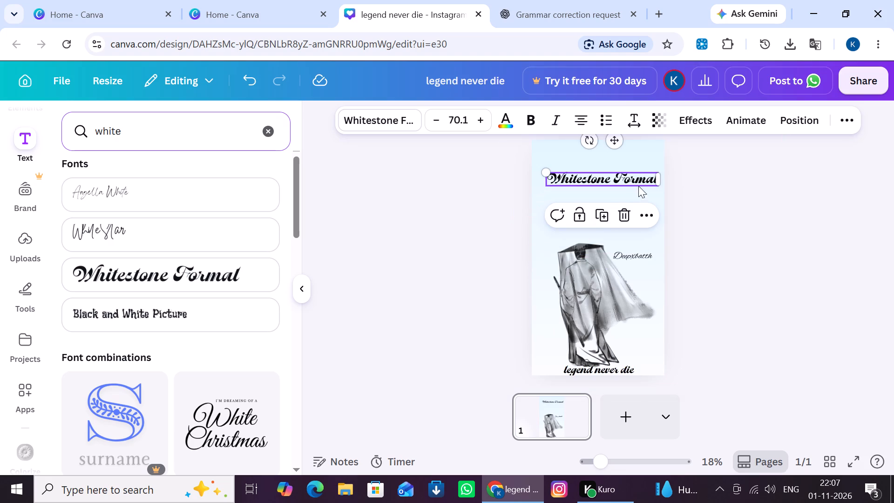
pyautogui.click(643, 176)
pyautogui.press('space')
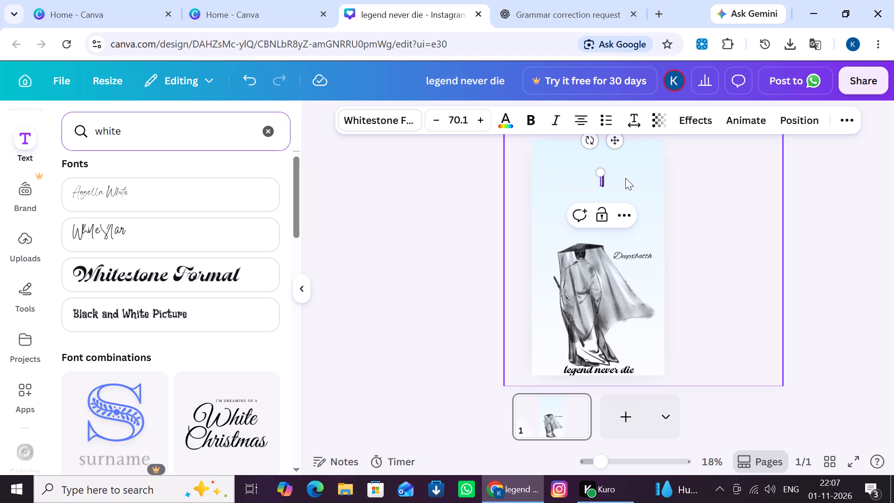
# Paste the corrected weapon quote onto the page as Whitestone Formal text.
pyautogui.rightClick(609, 178)
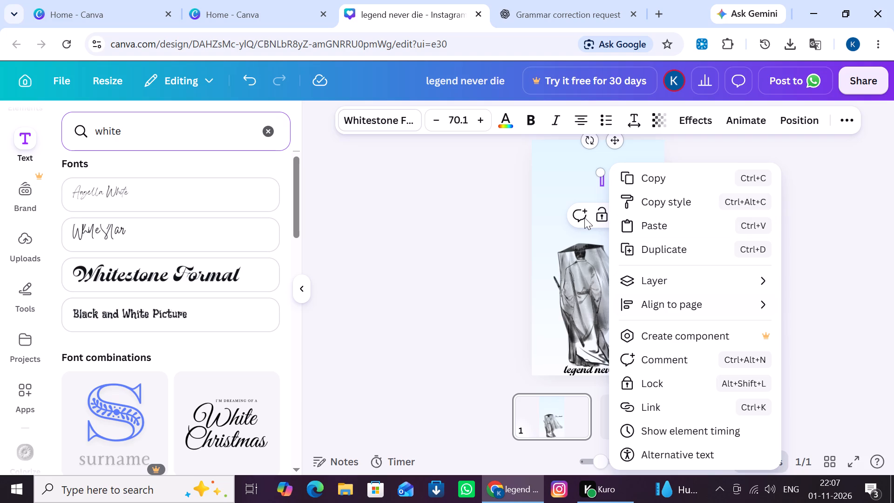
pyautogui.hotkey('ctrl', 'v')
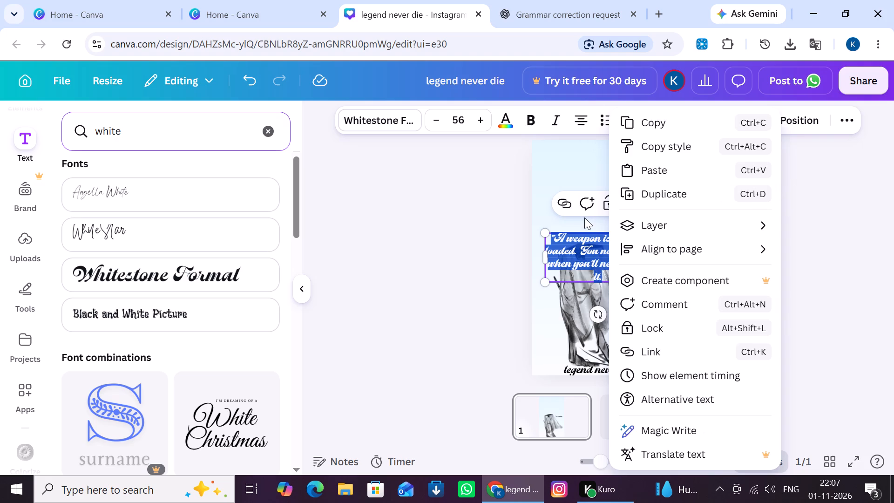
pyautogui.click(560, 174)
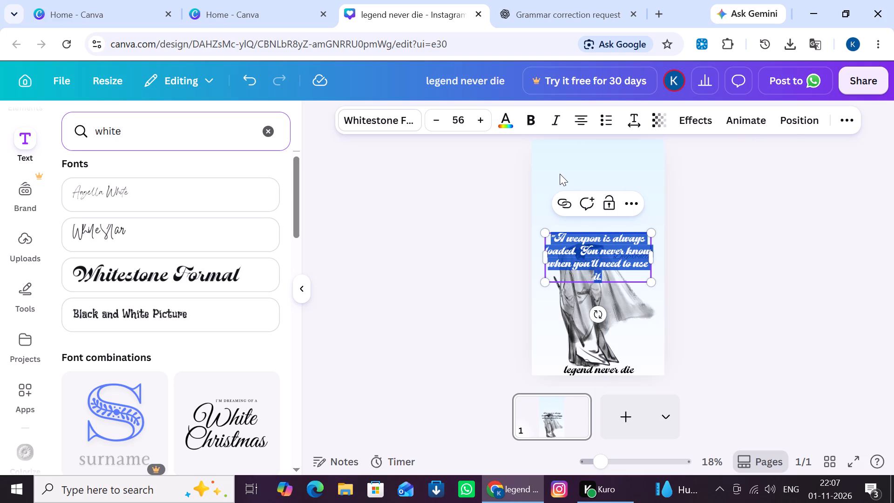
pyautogui.click(624, 254)
# Move the weapon quote up into the empty area near the top of the page, above the robed figure.
pyautogui.click(717, 311)
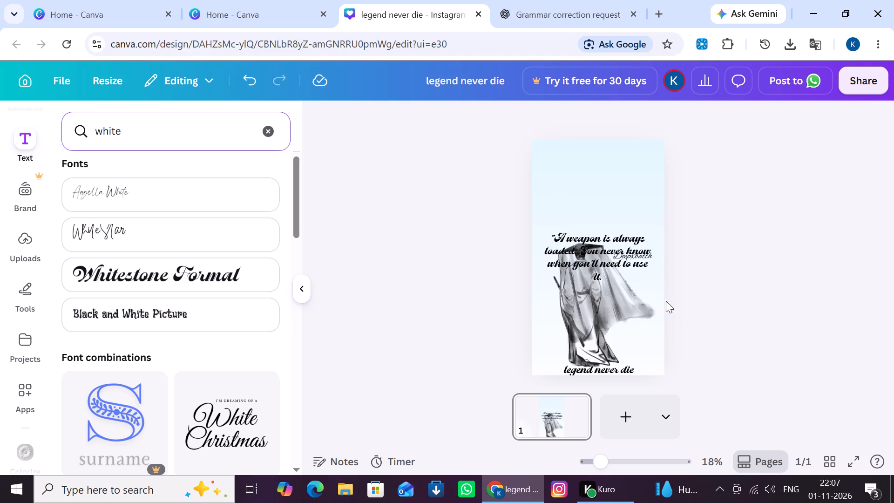
pyautogui.moveTo(604, 272); pyautogui.dragTo(604, 266)
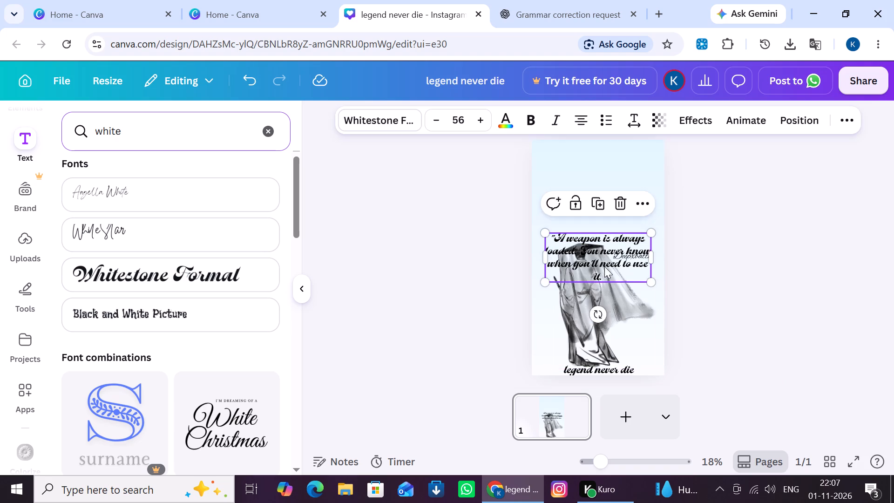
pyautogui.moveTo(604, 266); pyautogui.dragTo(605, 198)
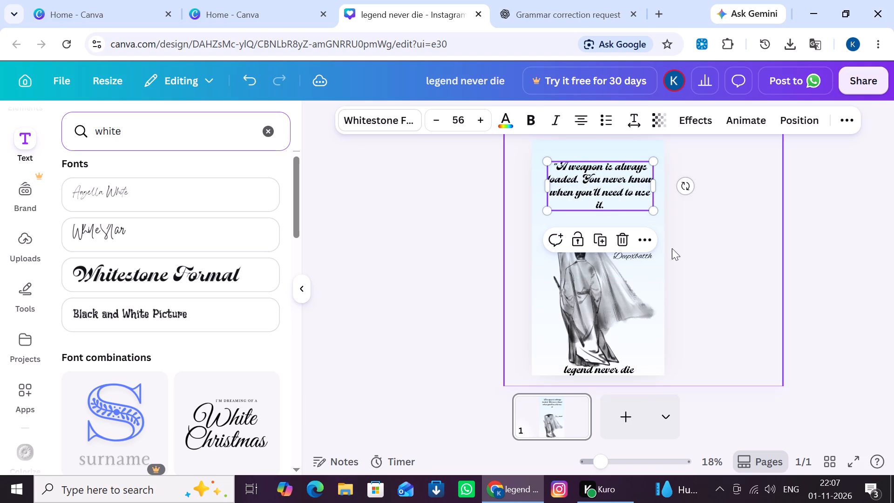
pyautogui.click(705, 254)
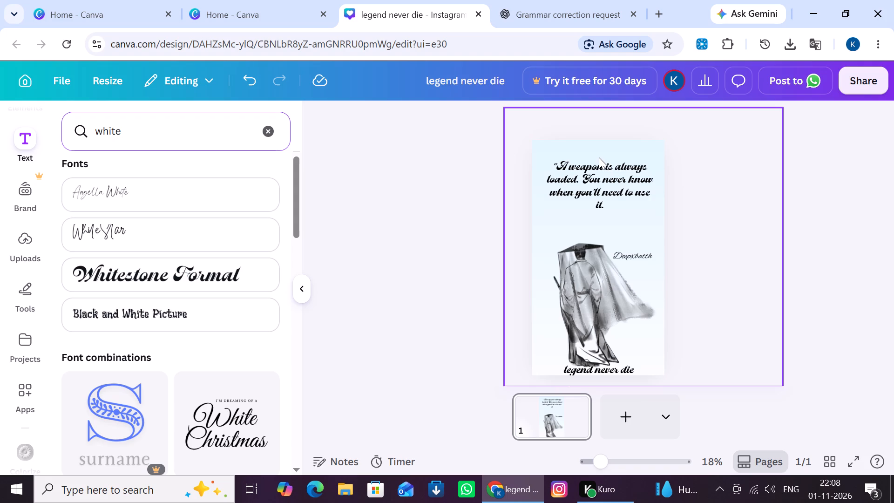
# Open the download settings for sharing the finished story design as a PNG.
pyautogui.click(852, 84)
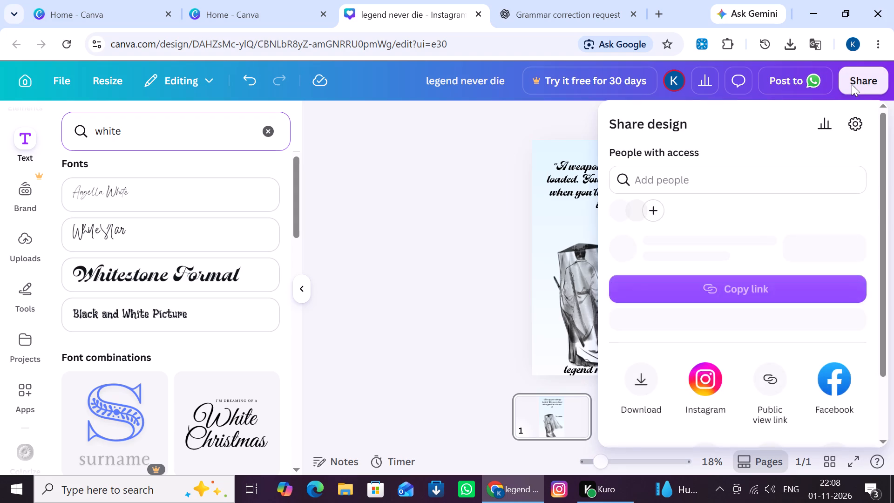
pyautogui.click(647, 405)
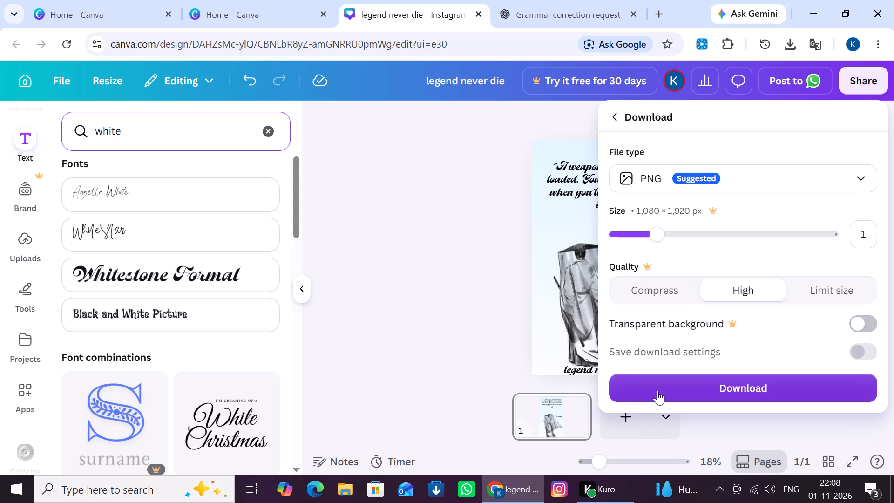
# Download the finished "legend never die" story as a high-quality PNG at 1,080 × 1,920 px.
pyautogui.click(658, 391)
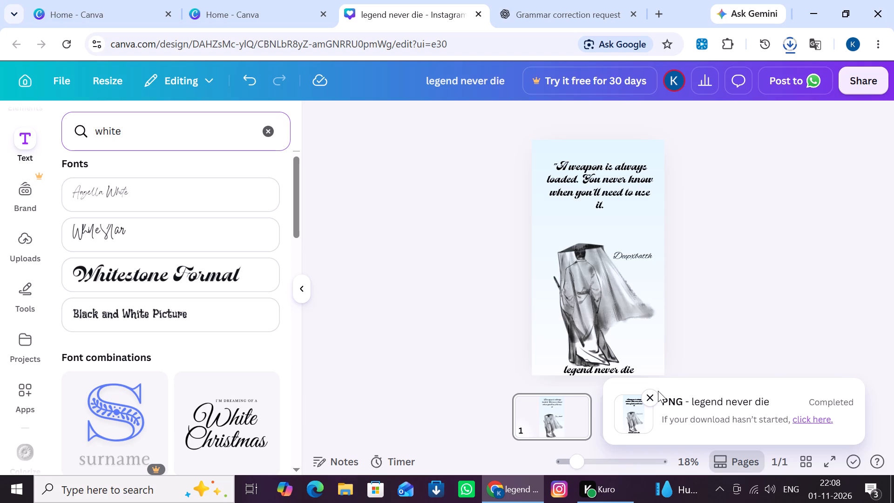
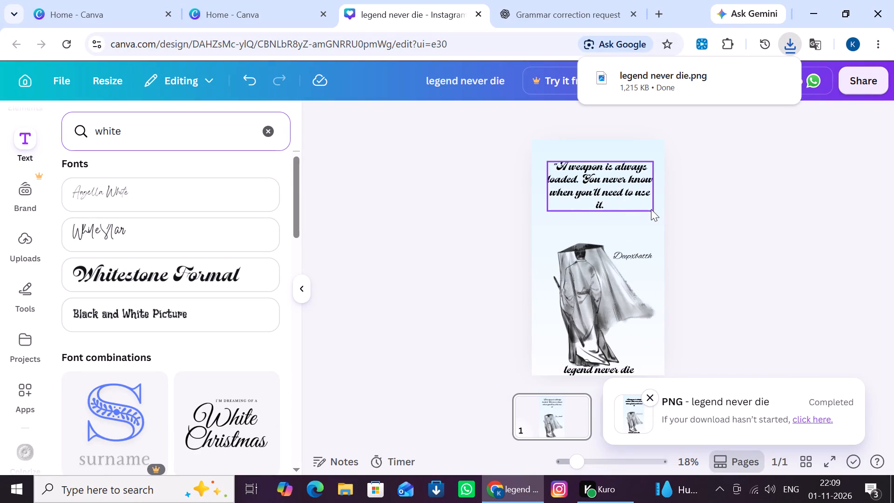
# Deselect the weapon quote text box on the finished story page.
pyautogui.click(383, 246)
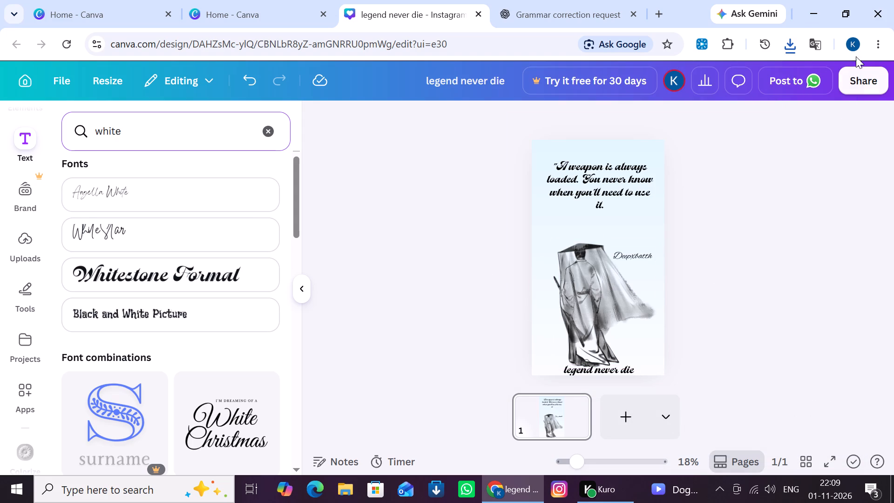
# Leave the finished robed-figure story and return to the design home page.
pyautogui.click(32, 84)
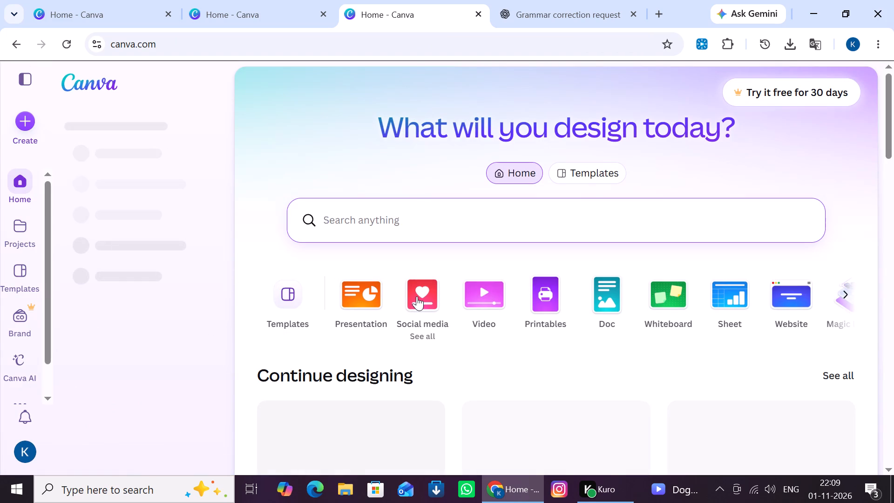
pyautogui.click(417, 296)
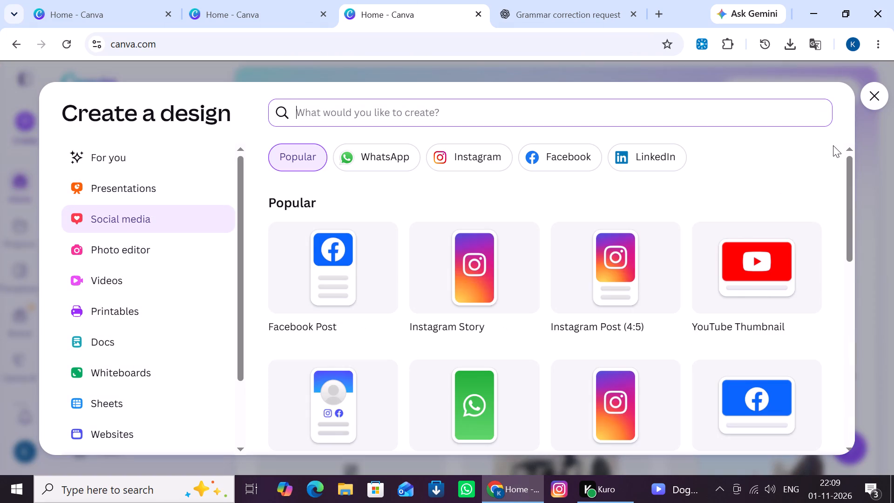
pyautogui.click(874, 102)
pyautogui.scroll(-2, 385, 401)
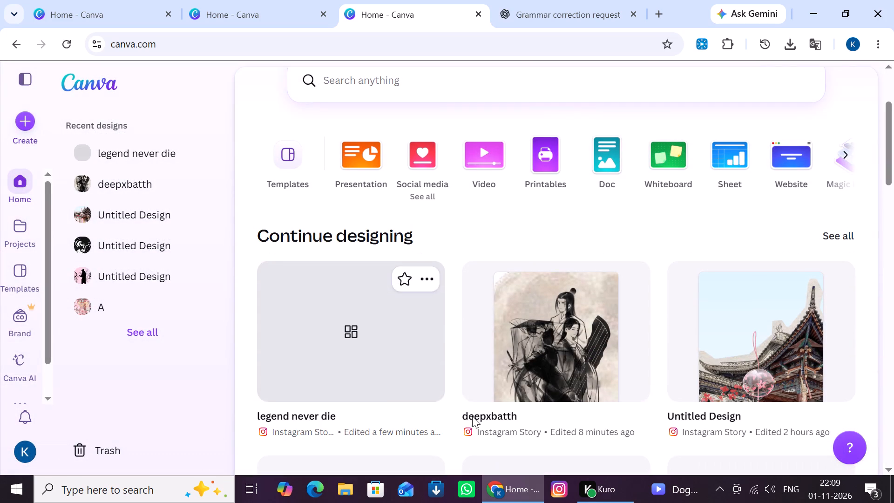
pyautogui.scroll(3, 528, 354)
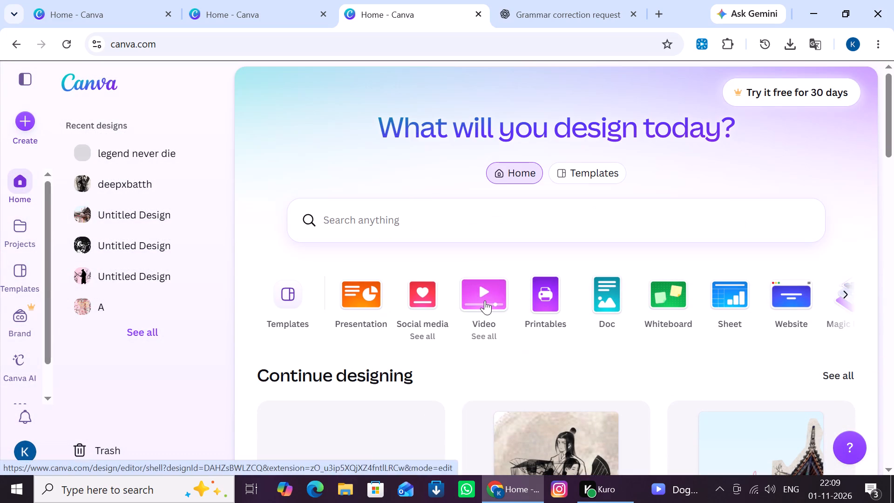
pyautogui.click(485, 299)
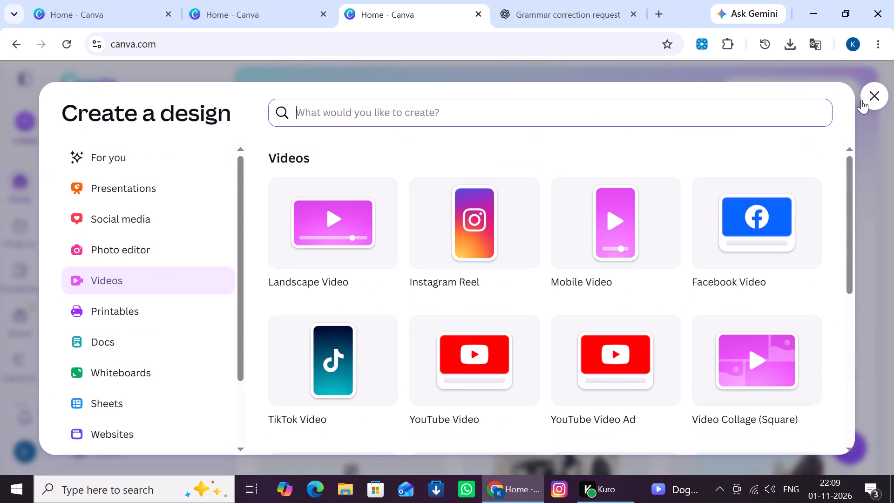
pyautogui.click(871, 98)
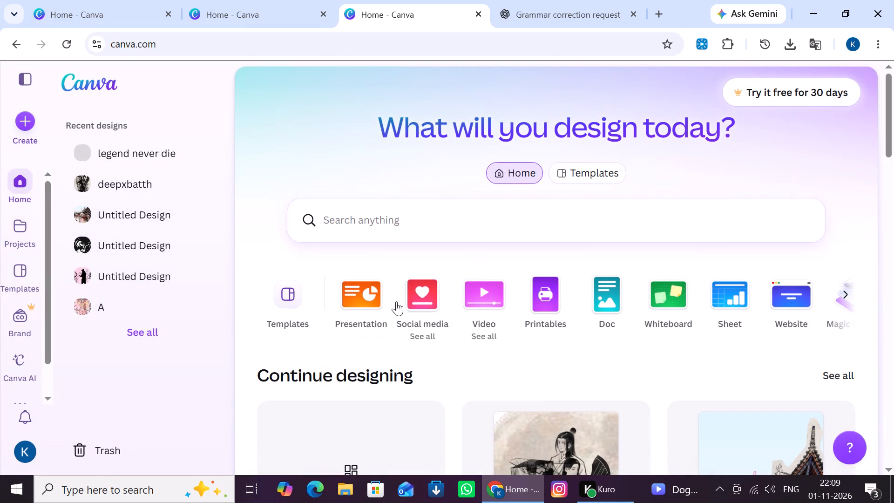
# Create a new blank Instagram Story design from the social media formats.
pyautogui.click(396, 301)
pyautogui.click(460, 299)
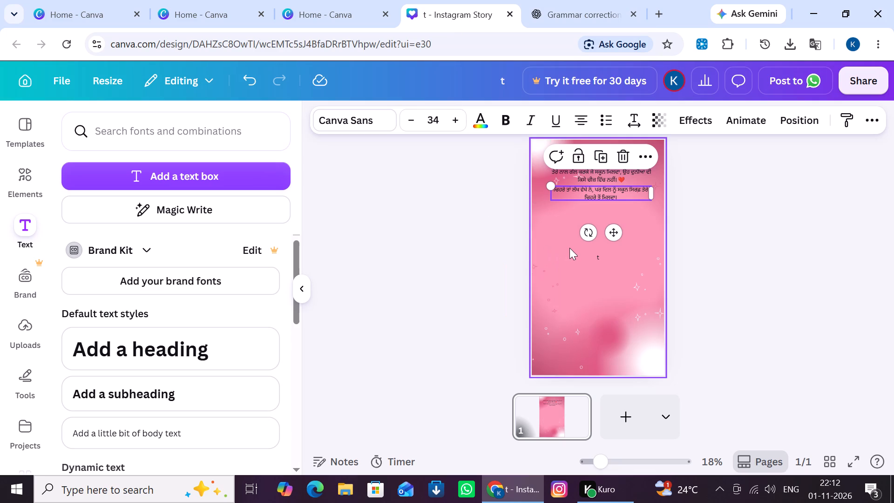
# Add a new text box to the pink story and paste the copied Punjabi line beginning "ਮੈਨੂੰ ਜ਼ਿੰਦਗੀ" into it.
pyautogui.click(570, 247)
pyautogui.moveTo(158, 212); pyautogui.dragTo(168, 186)
pyautogui.click(171, 180)
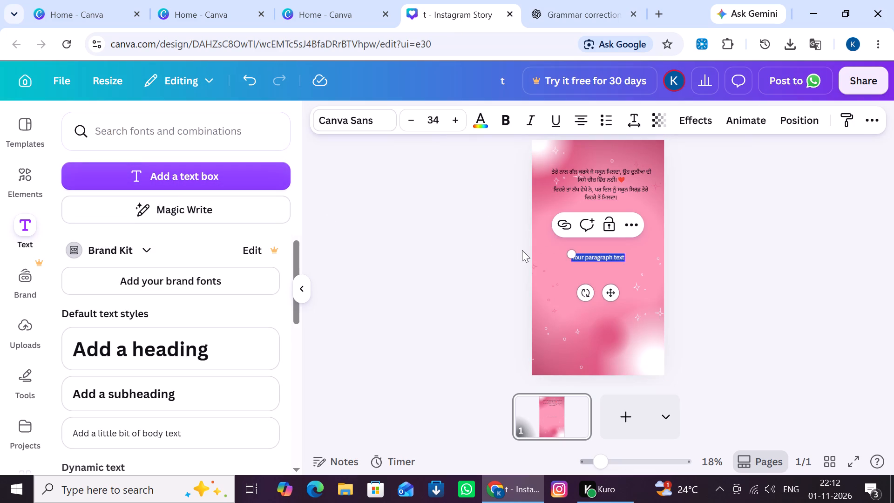
pyautogui.hotkey('ctrl', 'v')
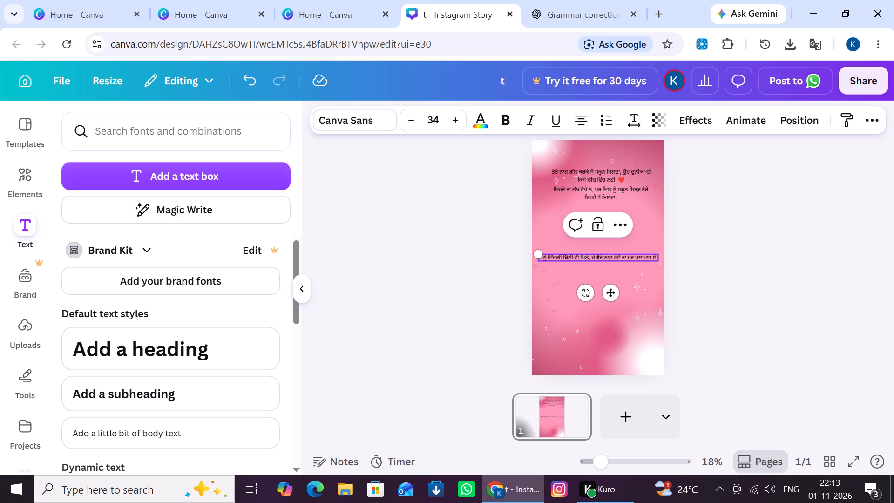
# Narrow the new Punjabi text box so it wraps onto two lines, and centre it just below the second quote.
pyautogui.moveTo(658, 260); pyautogui.dragTo(622, 267)
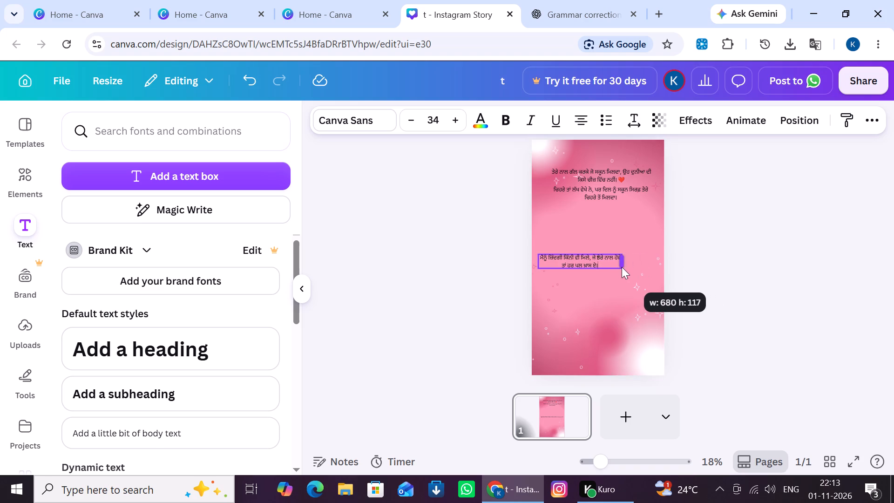
pyautogui.moveTo(622, 267); pyautogui.dragTo(616, 268)
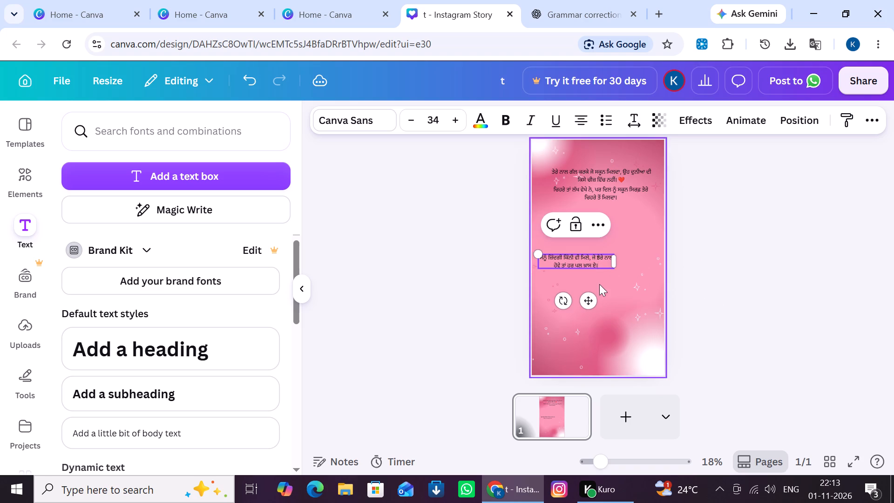
pyautogui.moveTo(587, 301); pyautogui.dragTo(610, 252)
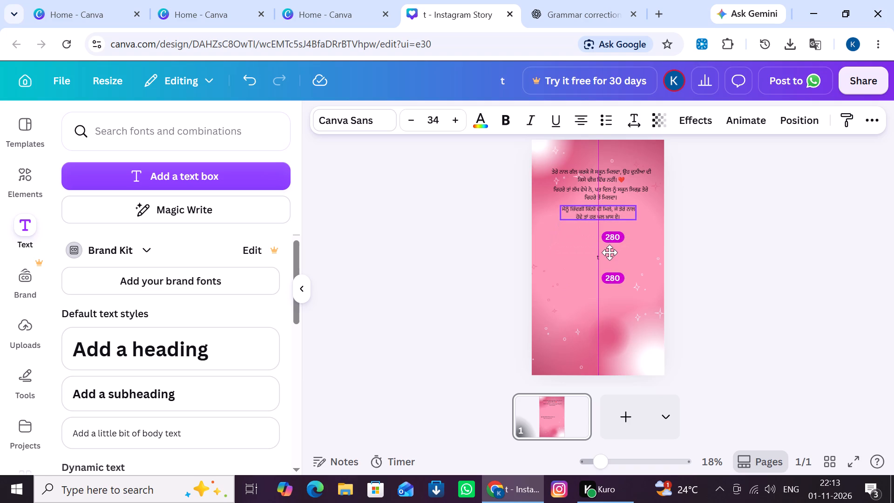
# Enlarge the third Punjabi verse on the pink story page to about size 40.9 and shift it slightly lower.
pyautogui.moveTo(610, 252); pyautogui.dragTo(610, 255)
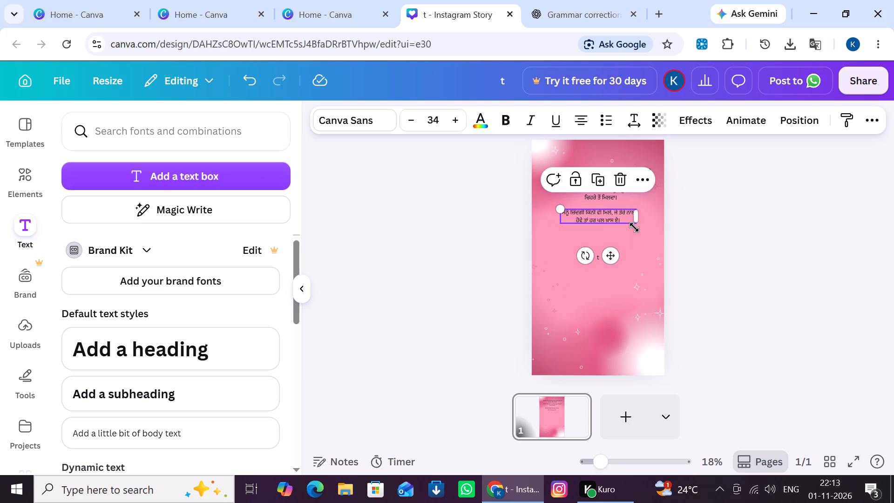
pyautogui.moveTo(634, 225); pyautogui.dragTo(647, 246)
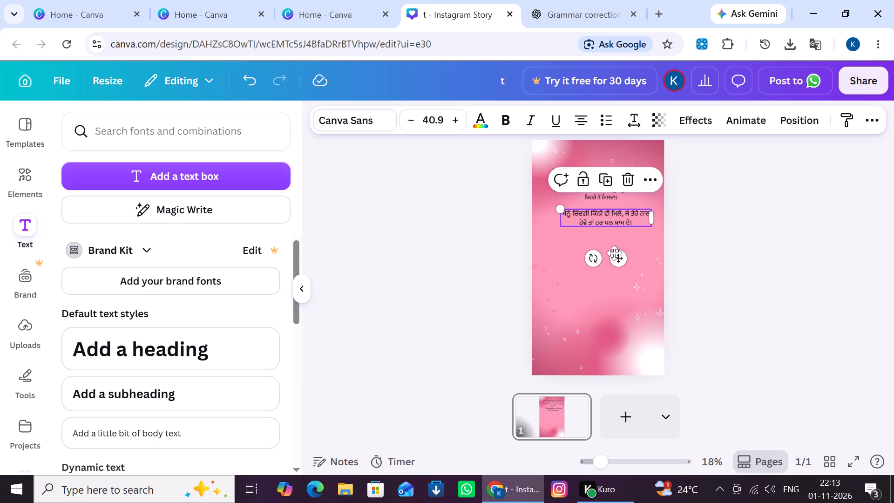
pyautogui.moveTo(614, 255); pyautogui.dragTo(611, 262)
# Move the second Punjabi verse slightly down, closer to the third, and set its font size to 41.
pyautogui.click(610, 207)
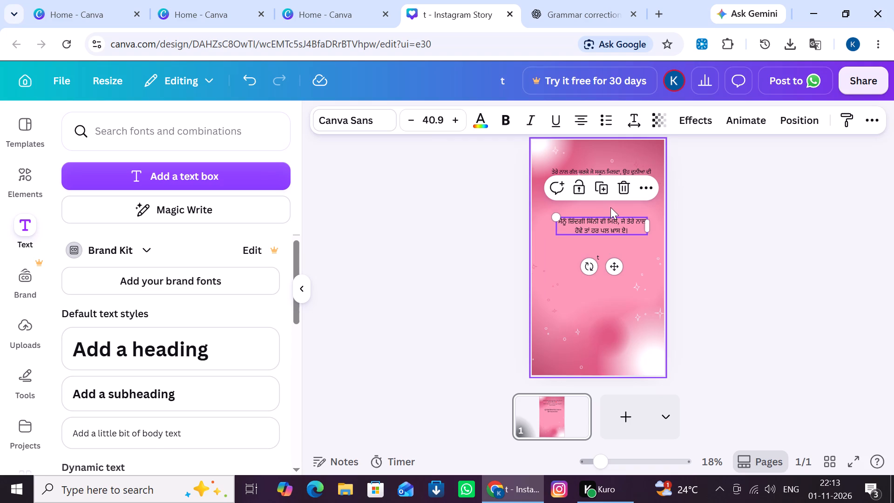
pyautogui.click(608, 198)
pyautogui.moveTo(648, 199); pyautogui.dragTo(651, 207)
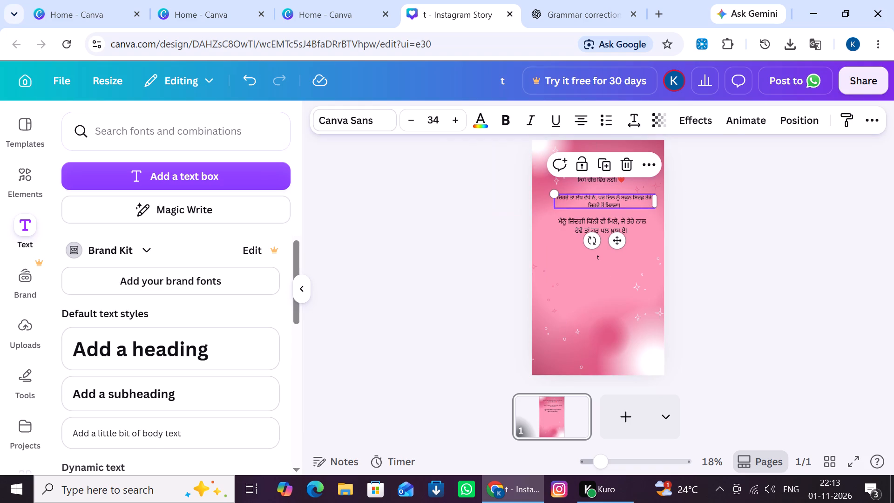
pyautogui.tripleClick(461, 124)
pyautogui.click(461, 124)
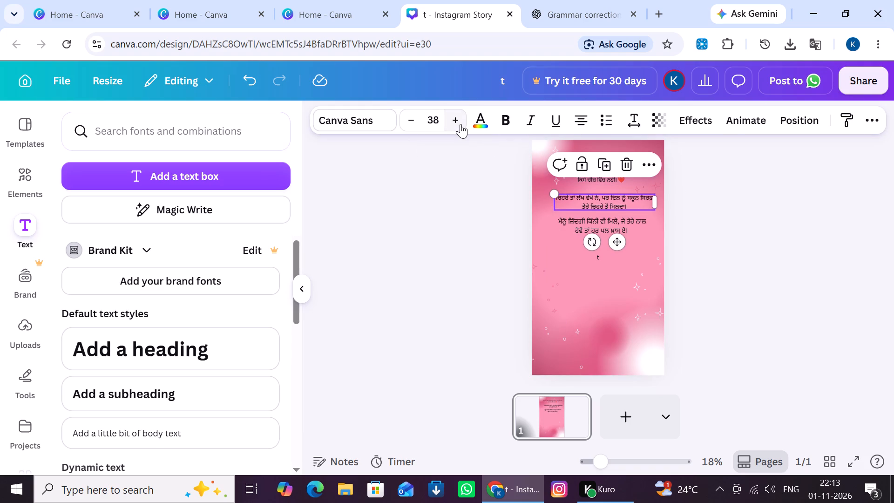
pyautogui.tripleClick(461, 124)
pyautogui.click(461, 124)
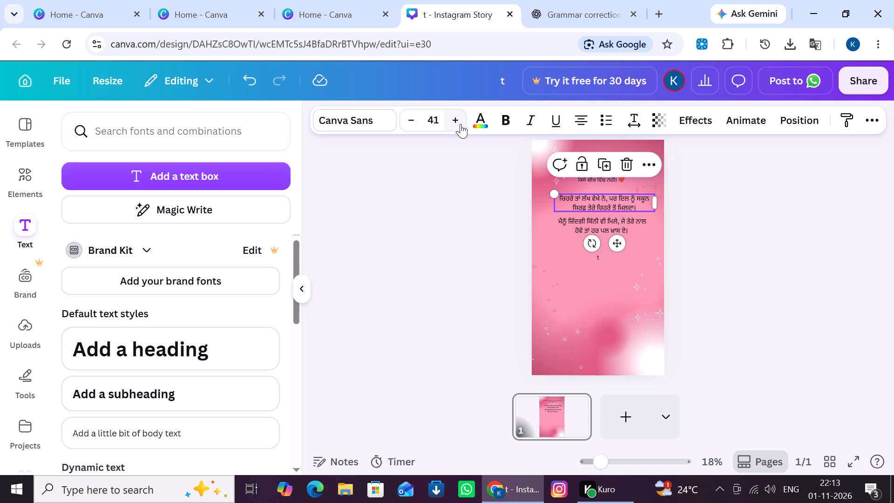
# Increase the font size of the first Punjabi verse at the top of the page.
pyautogui.click(592, 183)
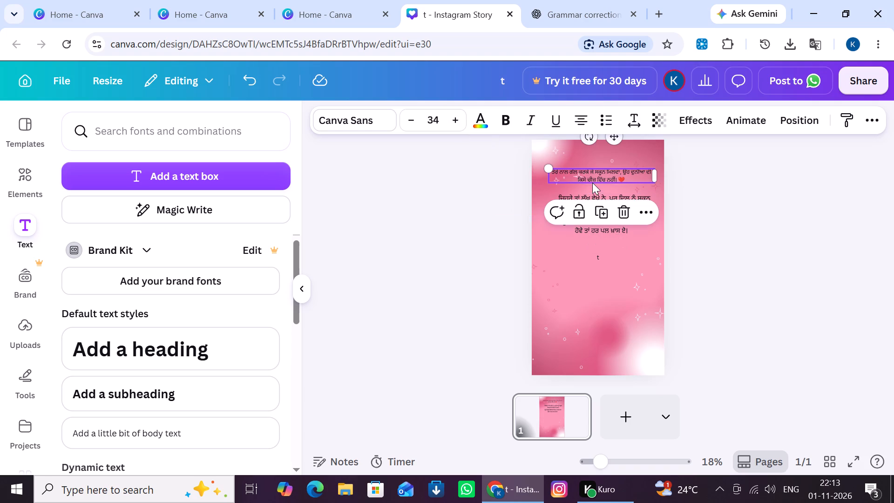
pyautogui.tripleClick(458, 121)
pyautogui.doubleClick(458, 121)
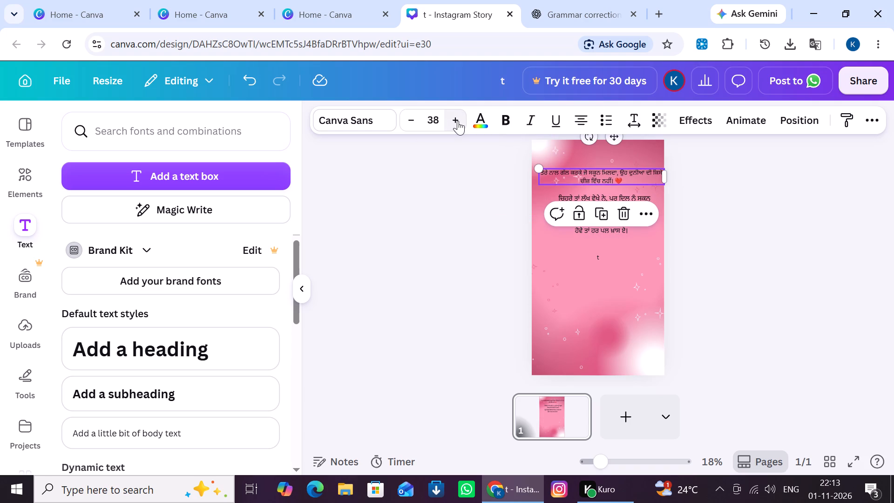
# Increase the first Punjabi verse's font size to 41 and narrow its text box slightly to fit inside the page.
pyautogui.doubleClick(458, 121)
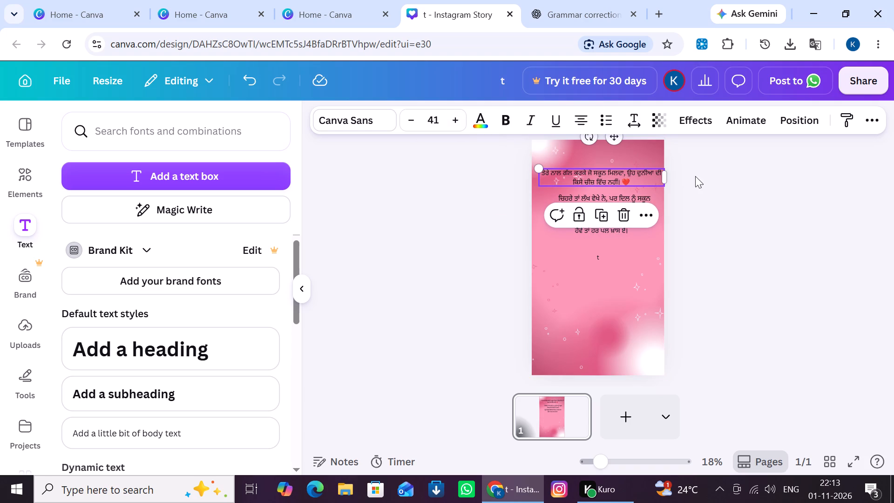
pyautogui.moveTo(671, 183); pyautogui.dragTo(660, 183)
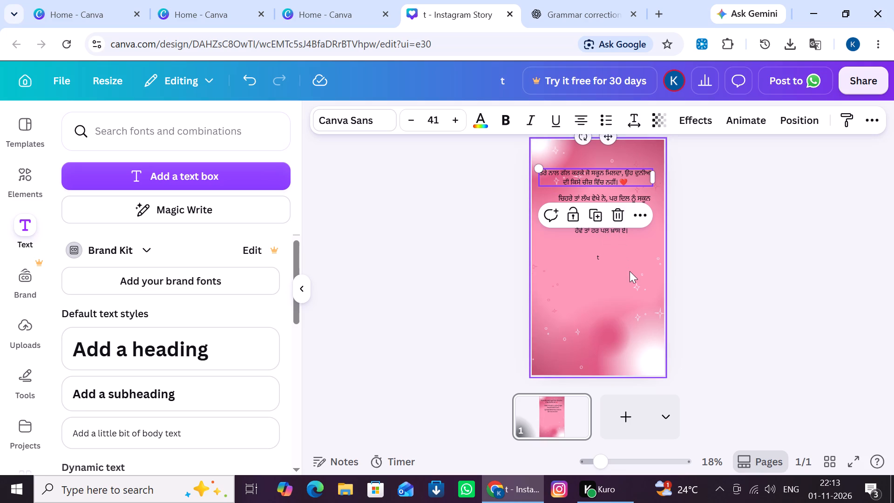
pyautogui.click(630, 274)
# Move the third Punjabi verse slightly lower on the pink story page, widening the gap below the second verse.
pyautogui.moveTo(611, 237); pyautogui.dragTo(611, 243)
pyautogui.moveTo(611, 224); pyautogui.dragTo(611, 225)
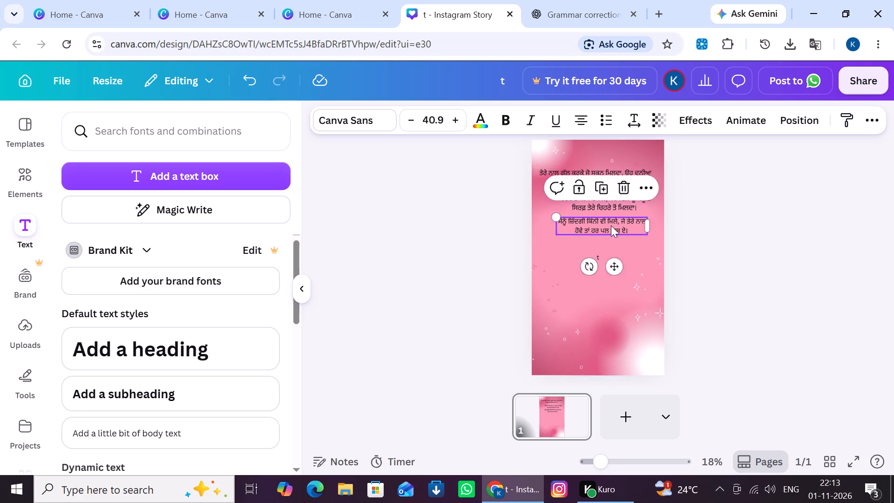
pyautogui.moveTo(611, 225); pyautogui.dragTo(611, 234)
pyautogui.click(718, 227)
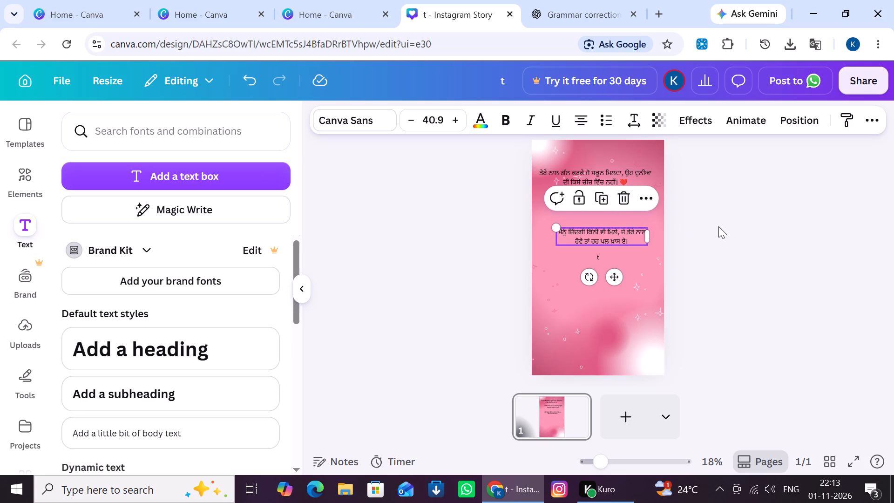
# Set the second Punjabi verse's font size to 40 and move it down closer to the third verse.
pyautogui.click(630, 209)
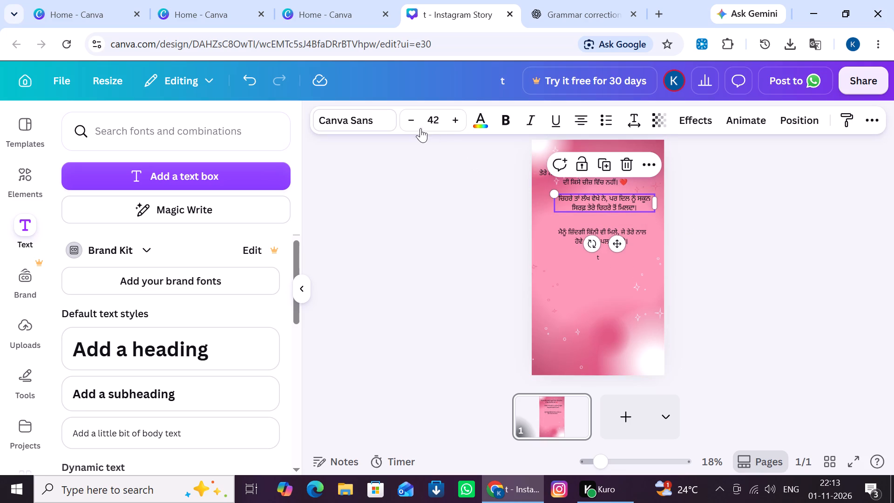
pyautogui.doubleClick(420, 128)
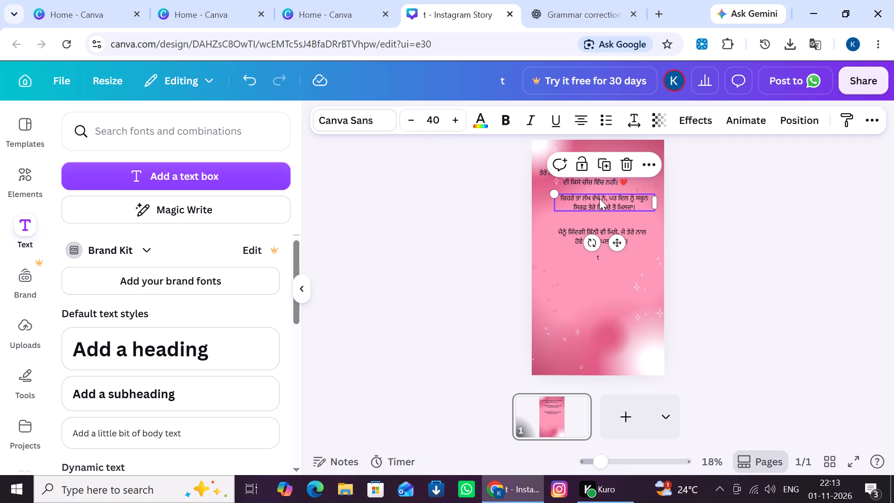
pyautogui.moveTo(599, 198); pyautogui.dragTo(599, 211)
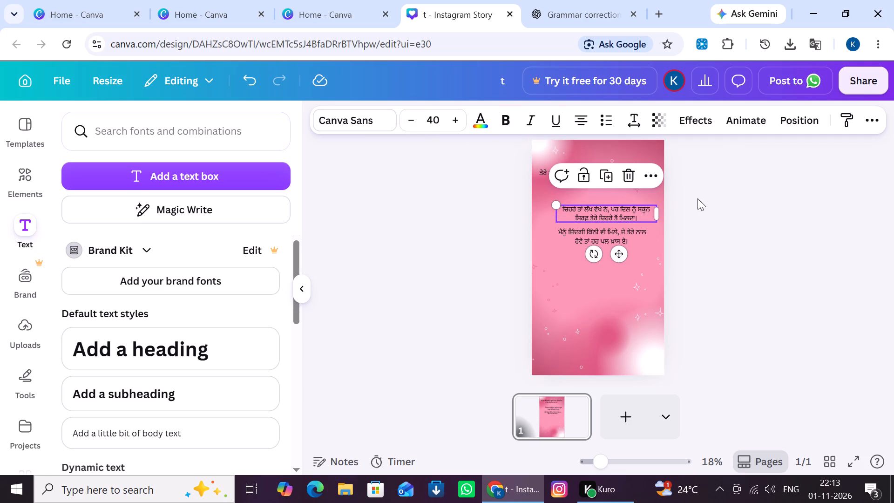
pyautogui.click(732, 193)
# Reduce the first Punjabi verse's font size by one and move the verse down, just above the second verse.
pyautogui.click(612, 178)
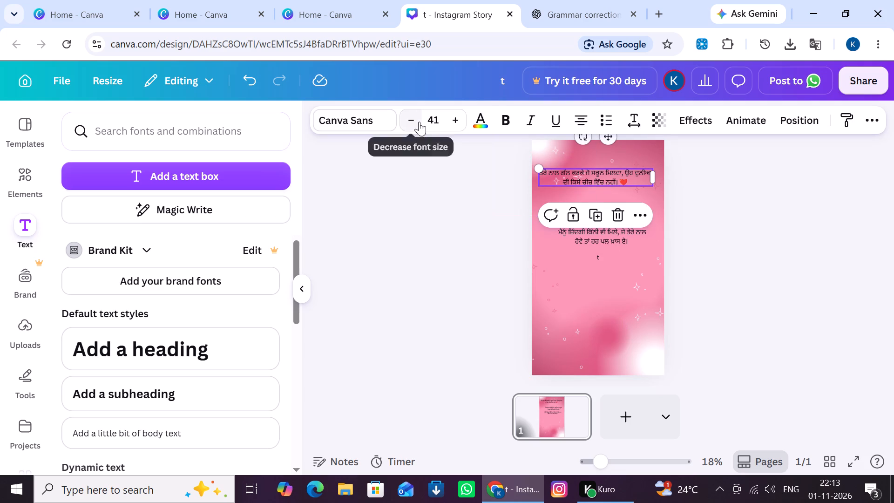
pyautogui.click(417, 122)
pyautogui.moveTo(601, 178); pyautogui.dragTo(608, 193)
pyautogui.click(630, 305)
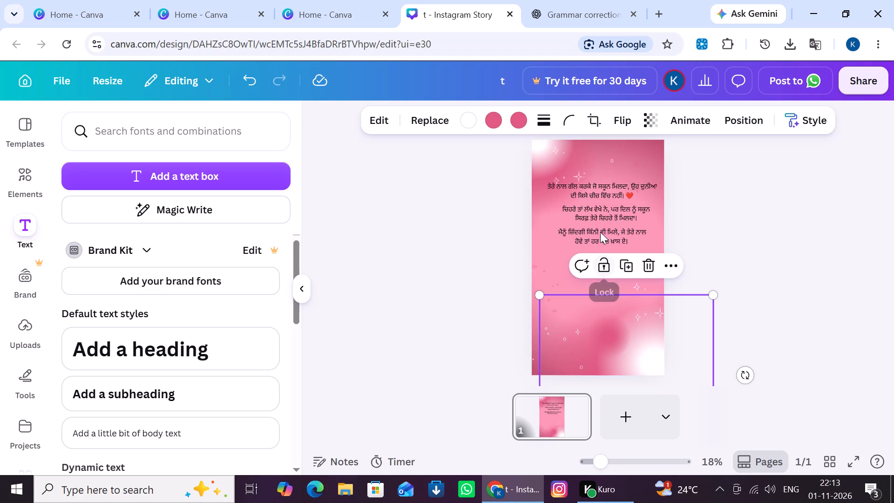
# Select the third Punjabi verse on the pink story page.
pyautogui.click(600, 235)
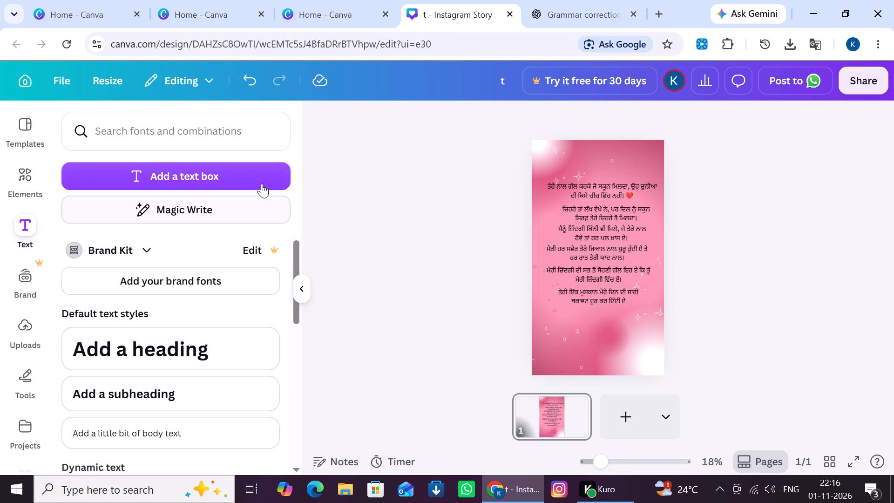
pyautogui.click(238, 172)
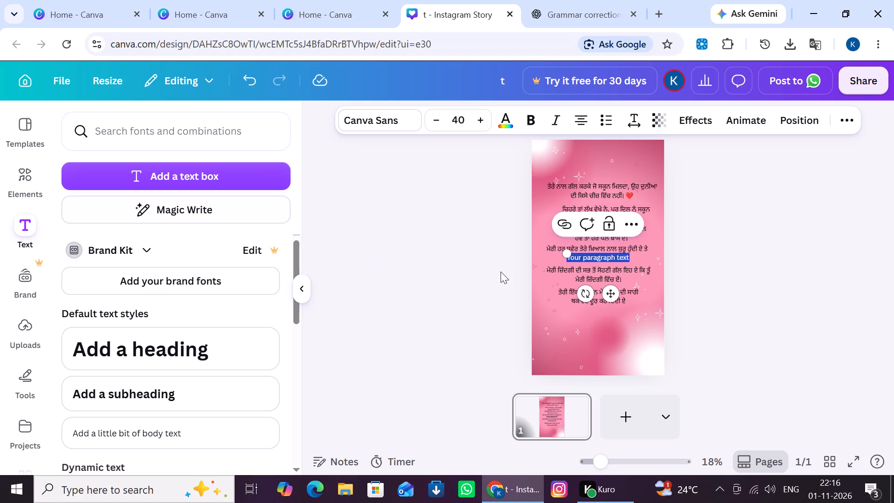
pyautogui.hotkey('ctrl', 'v')
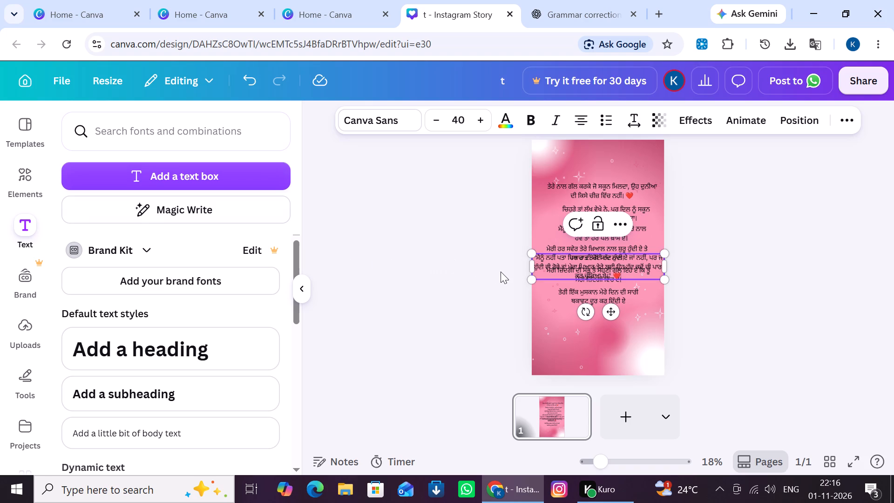
# Move the quoted special Punjabi line below the last verse and narrow its text box to fit within the page margins.
pyautogui.moveTo(610, 313); pyautogui.dragTo(611, 340)
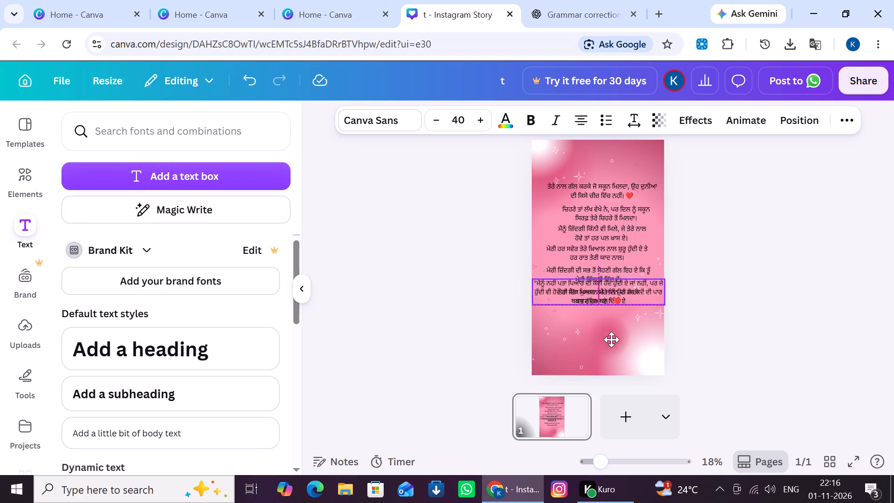
pyautogui.moveTo(611, 340); pyautogui.dragTo(612, 365)
pyautogui.moveTo(668, 324); pyautogui.dragTo(655, 326)
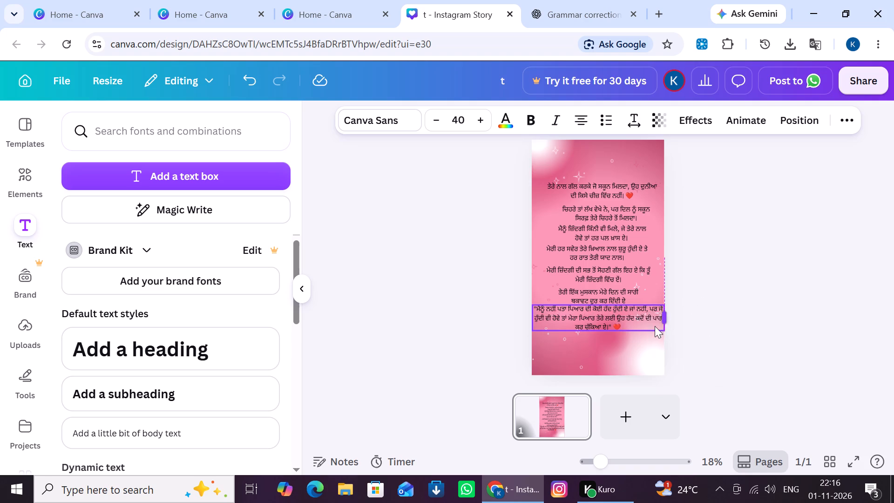
pyautogui.moveTo(655, 326); pyautogui.dragTo(646, 328)
pyautogui.moveTo(599, 320); pyautogui.dragTo(607, 323)
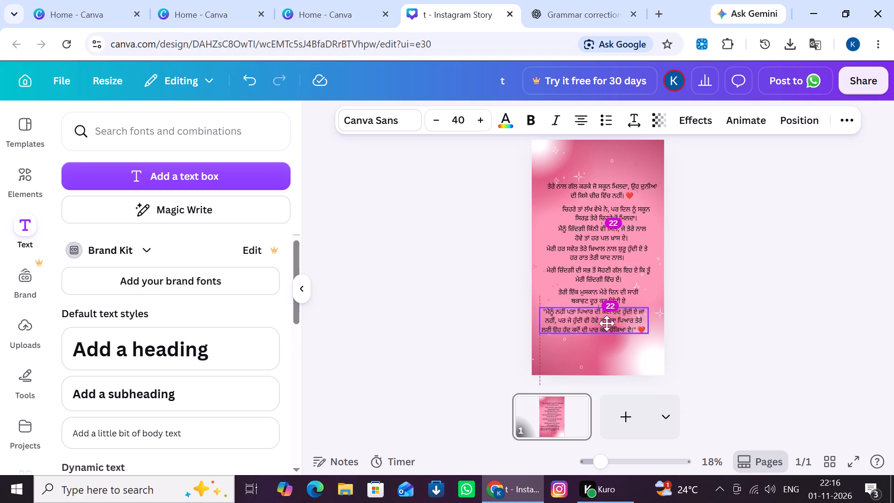
pyautogui.moveTo(607, 323); pyautogui.dragTo(609, 326)
pyautogui.click(734, 303)
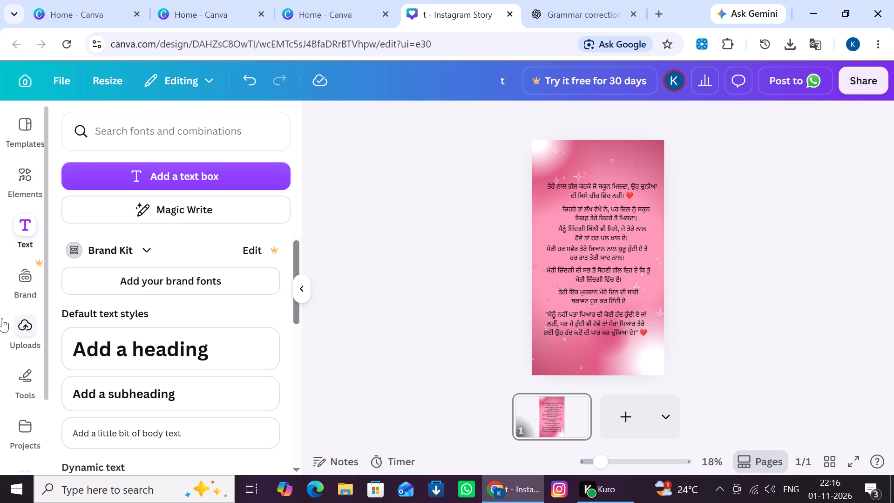
# Add the saved black script signature to the story and place it just below the quoted special line, left of centre.
pyautogui.click(27, 366)
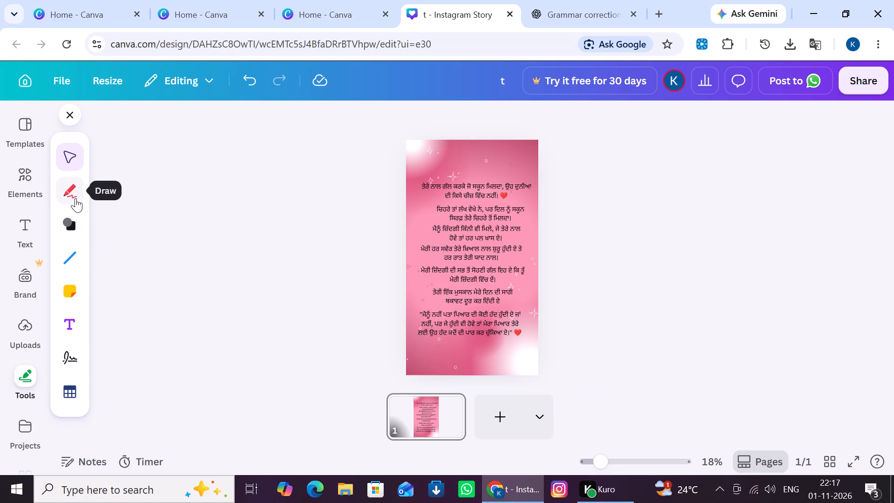
pyautogui.click(65, 353)
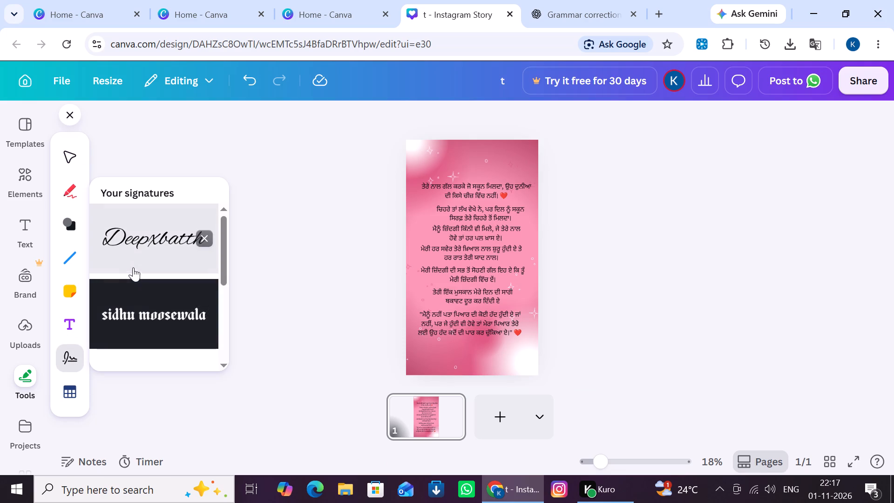
pyautogui.click(137, 246)
pyautogui.moveTo(488, 297); pyautogui.dragTo(487, 385)
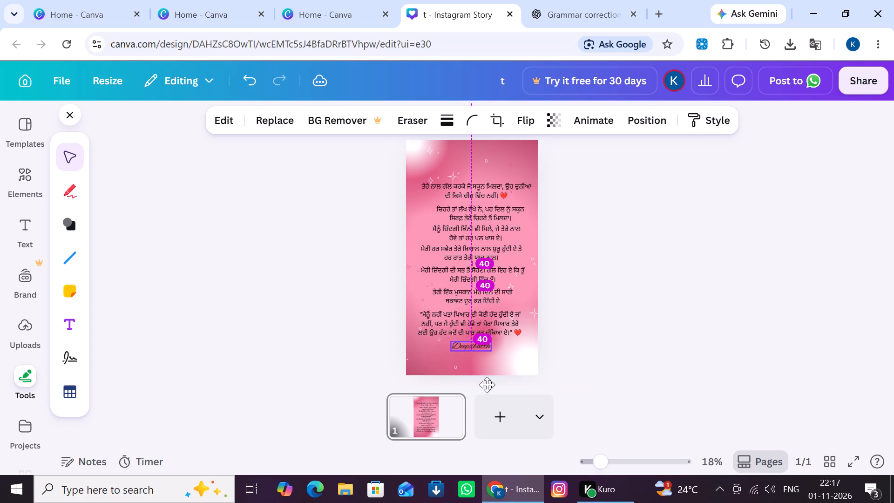
pyautogui.moveTo(487, 385); pyautogui.dragTo(463, 385)
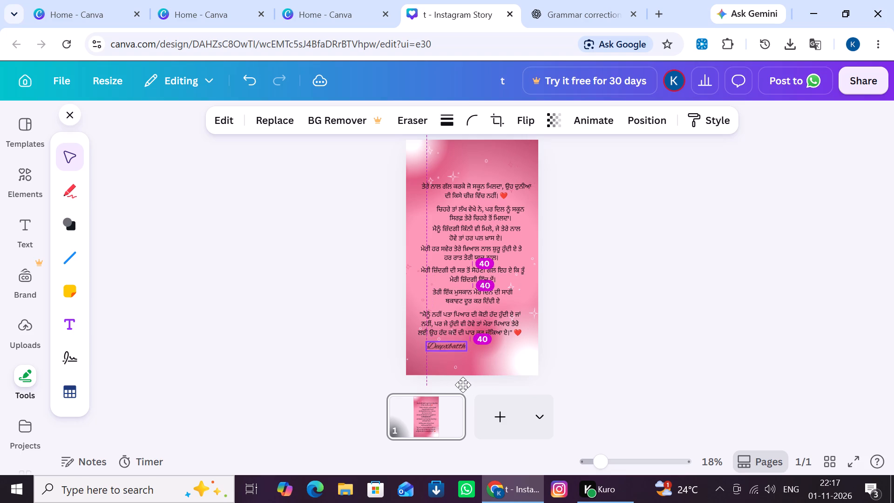
pyautogui.moveTo(463, 385); pyautogui.dragTo(461, 390)
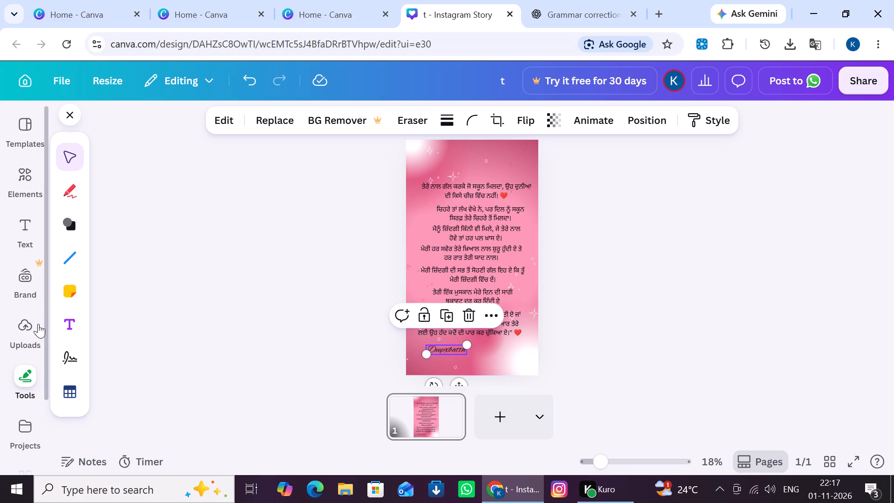
# Start creating a new text signature from the saved signatures list.
pyautogui.click(72, 364)
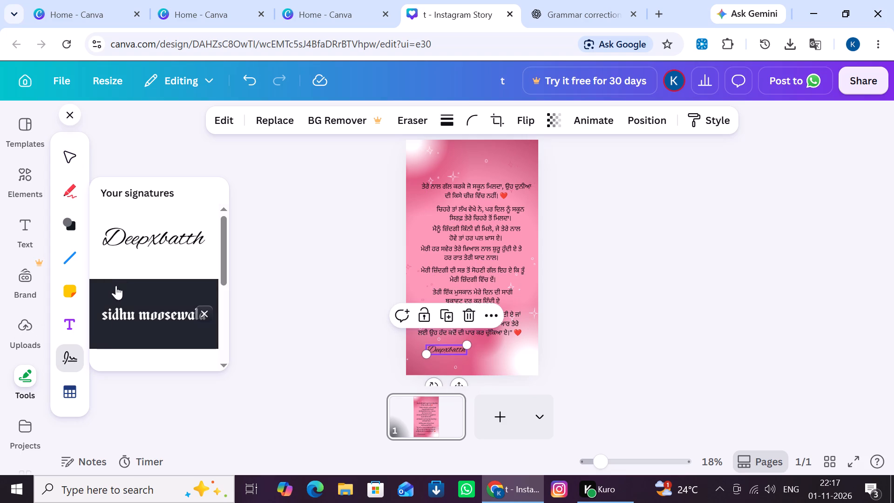
pyautogui.scroll(-3, 165, 321)
pyautogui.click(162, 338)
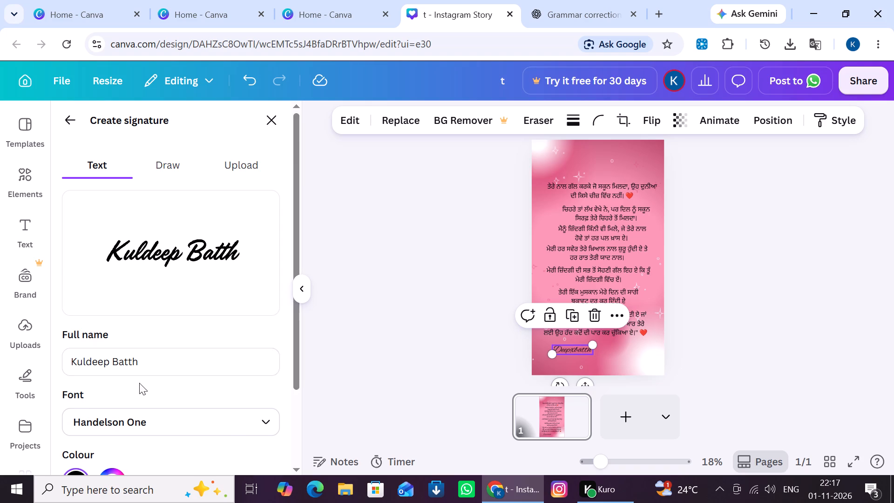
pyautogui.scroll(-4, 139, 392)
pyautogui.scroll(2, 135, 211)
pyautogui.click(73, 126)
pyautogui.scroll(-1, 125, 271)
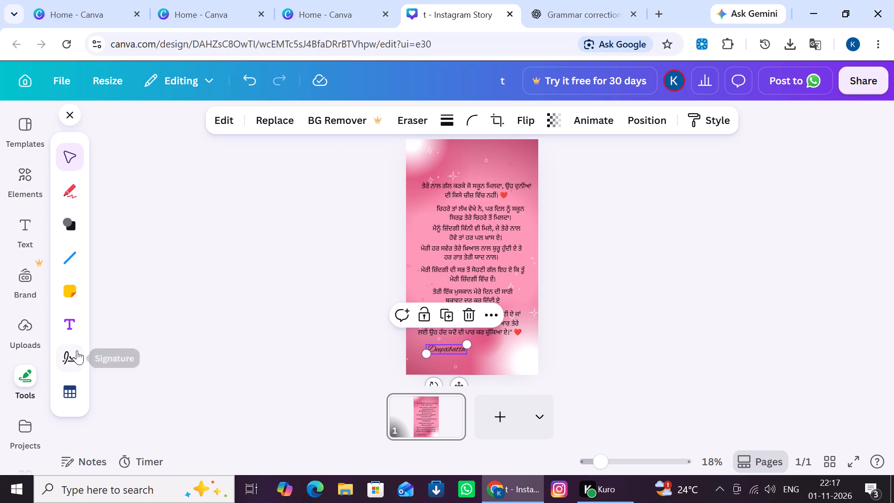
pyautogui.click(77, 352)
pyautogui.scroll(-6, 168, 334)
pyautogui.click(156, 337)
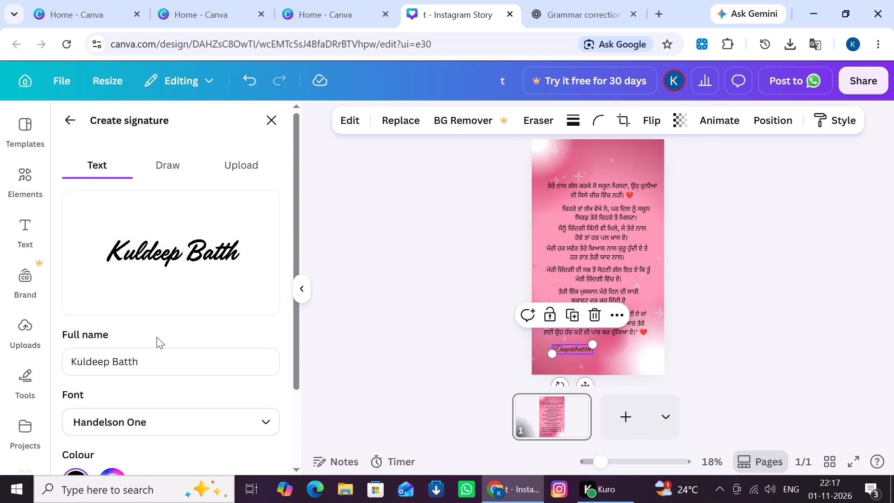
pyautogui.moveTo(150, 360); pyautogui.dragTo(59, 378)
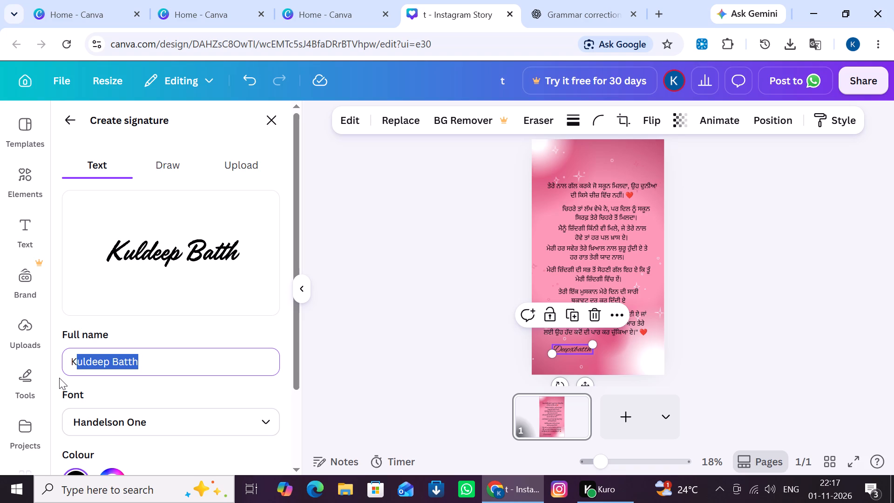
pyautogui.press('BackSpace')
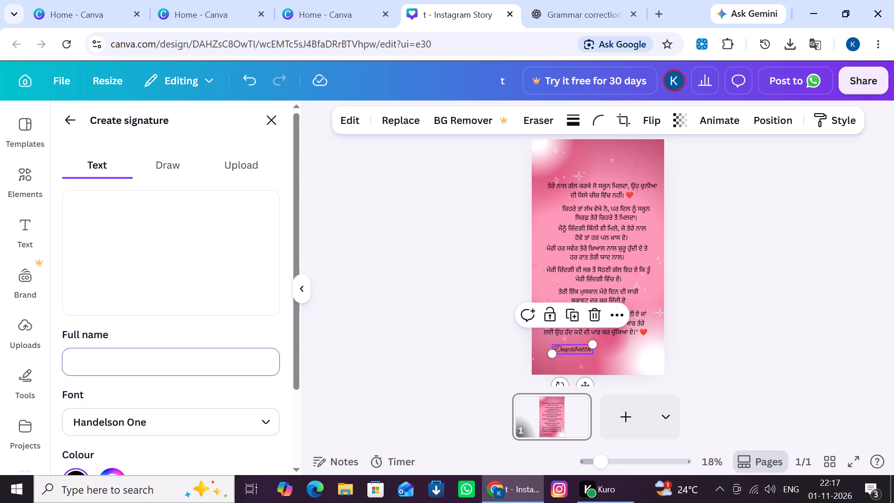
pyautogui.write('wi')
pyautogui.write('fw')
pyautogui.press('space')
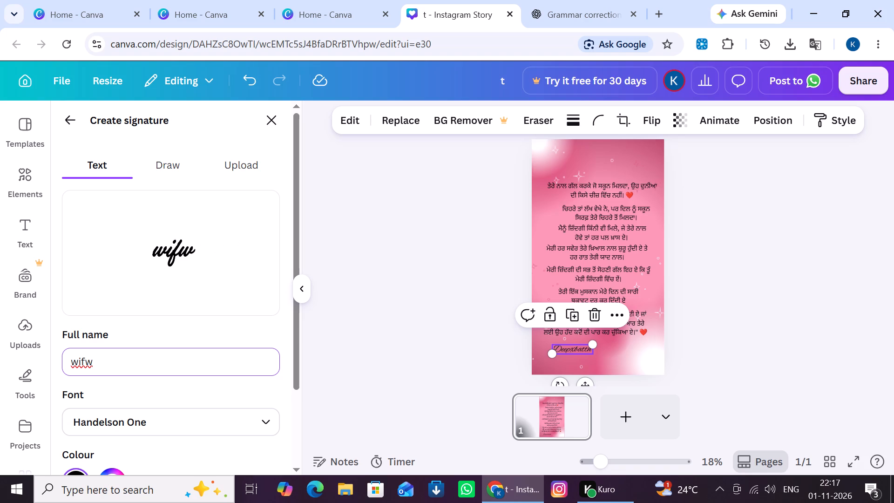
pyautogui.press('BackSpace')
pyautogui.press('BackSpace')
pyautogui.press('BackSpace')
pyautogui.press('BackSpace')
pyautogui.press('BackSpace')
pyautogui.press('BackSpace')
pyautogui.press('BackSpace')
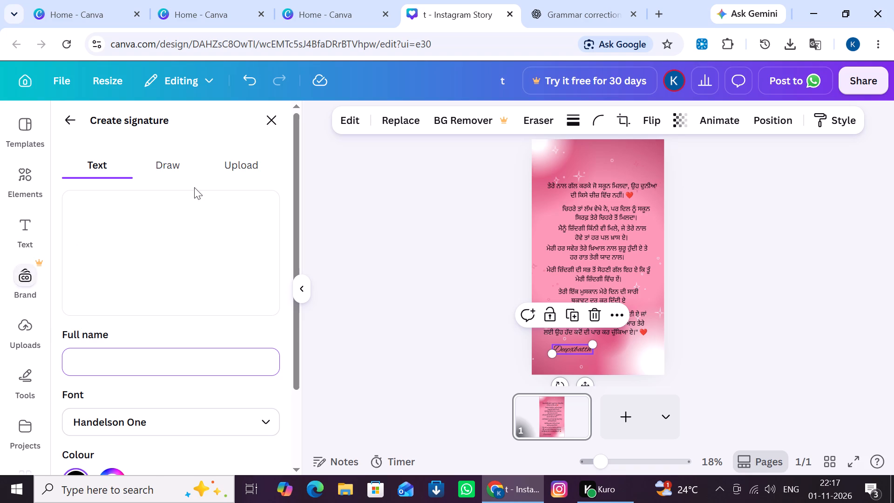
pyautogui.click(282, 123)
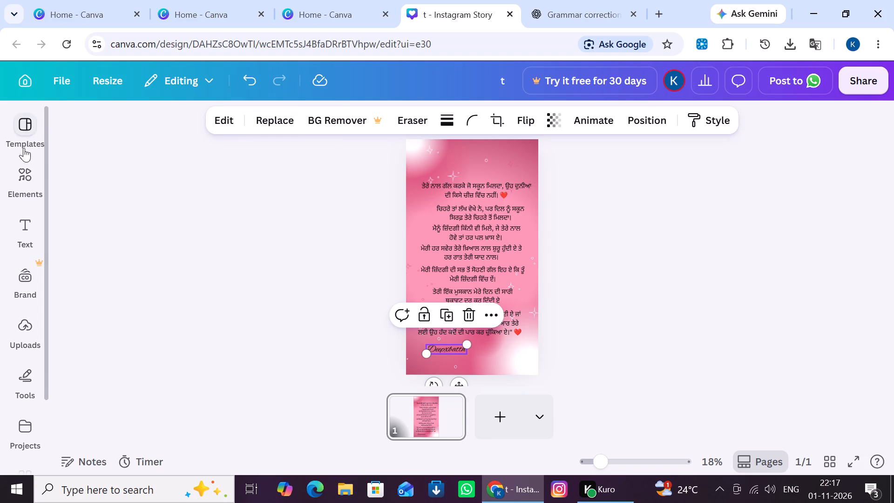
# Add a text box reading "wife ji" near the bottom of the pink story, below the name signature.
pyautogui.click(19, 225)
pyautogui.click(142, 131)
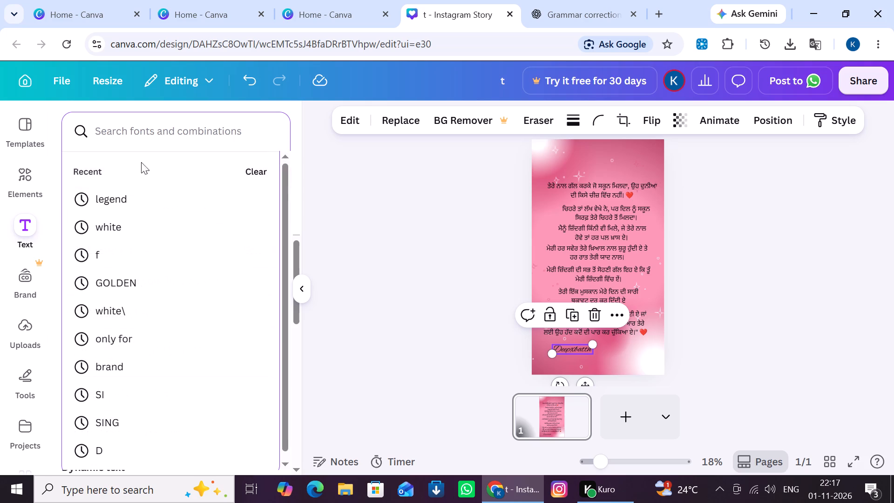
pyautogui.click(121, 238)
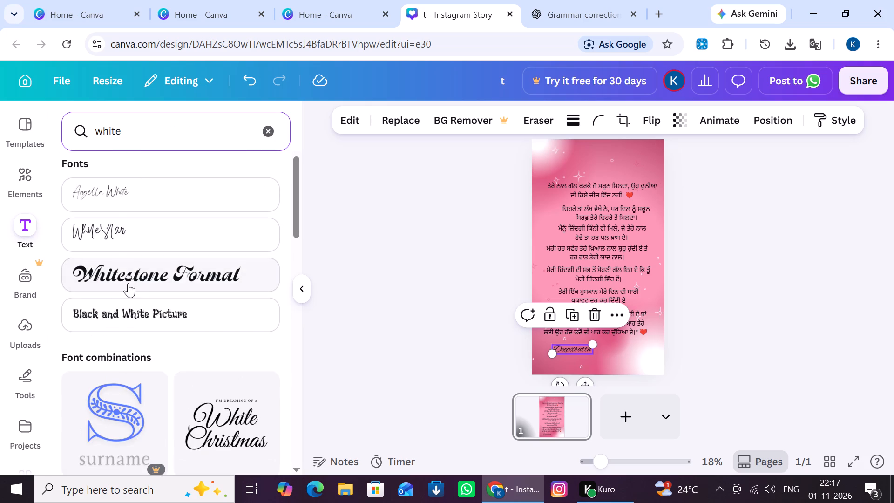
# Look through the fonts and font combinations found for "white", and clear the search.
pyautogui.scroll(-7, 125, 199)
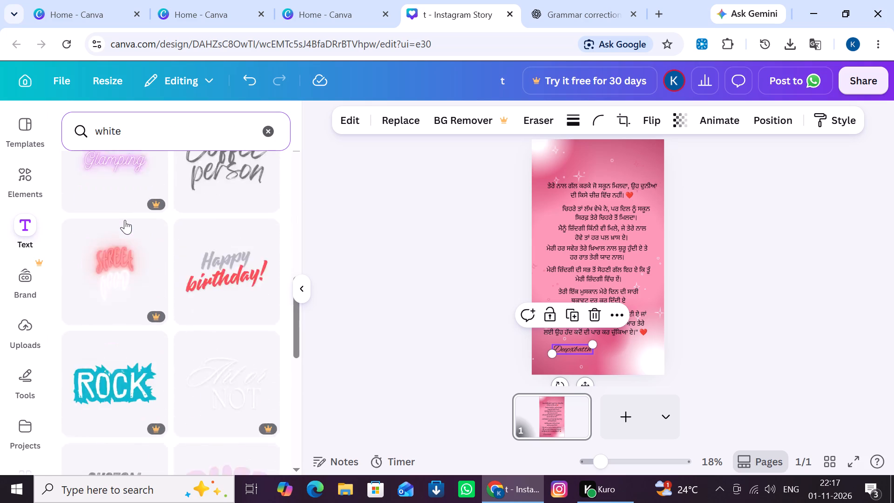
pyautogui.scroll(-1, 125, 220)
pyautogui.click(157, 130)
pyautogui.press('BackSpace')
pyautogui.press('BackSpace')
pyautogui.press('BackSpace')
pyautogui.press('BackSpace')
pyautogui.press('BackSpace')
pyautogui.press('BackSpace')
pyautogui.press('BackSpace')
pyautogui.press('BackSpace')
pyautogui.press('BackSpace')
pyautogui.press('BackSpace')
pyautogui.press('BackSpace')
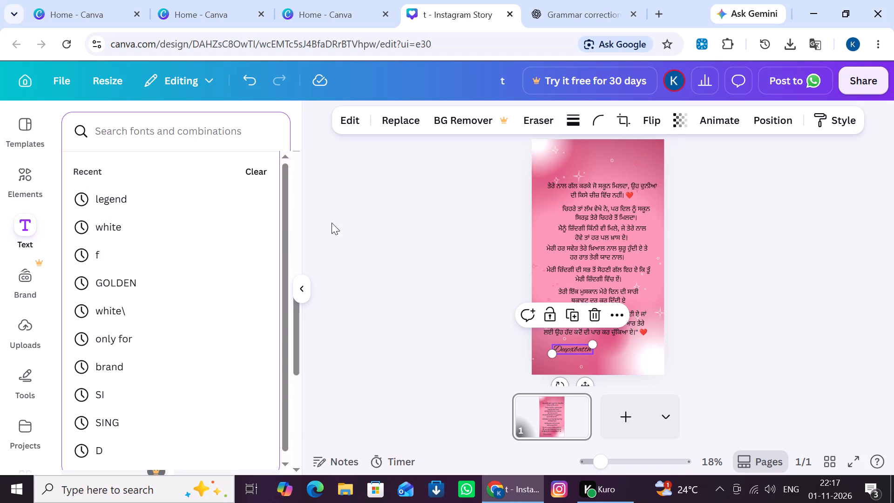
pyautogui.click(354, 218)
pyautogui.click(271, 134)
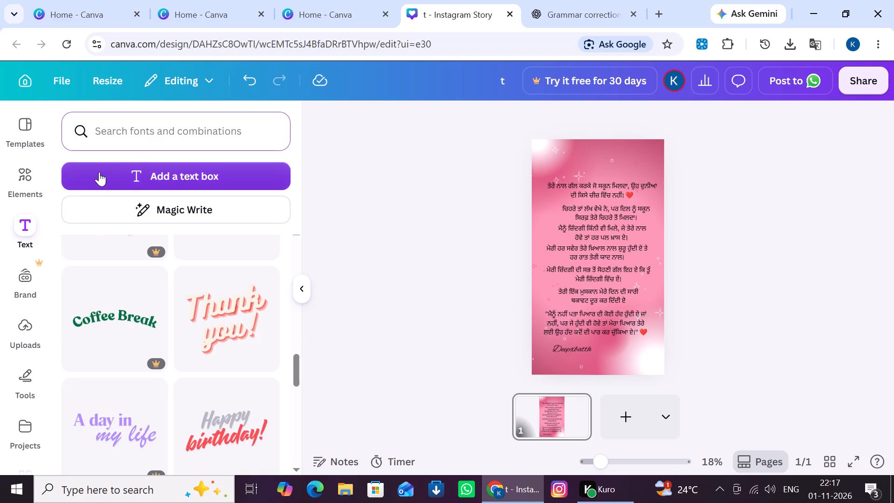
# Add a text box reading "wife ji" near the bottom of the pink story, just below the name signature.
pyautogui.click(99, 172)
pyautogui.doubleClick(602, 254)
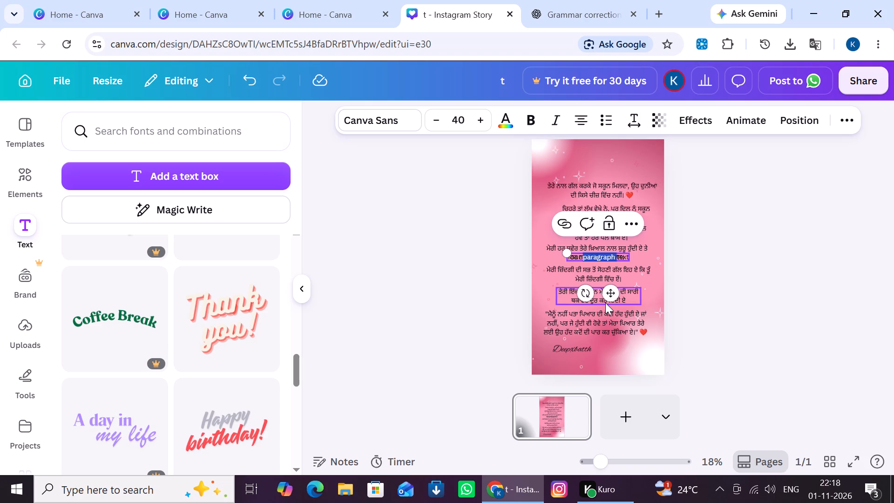
pyautogui.moveTo(611, 293); pyautogui.dragTo(622, 397)
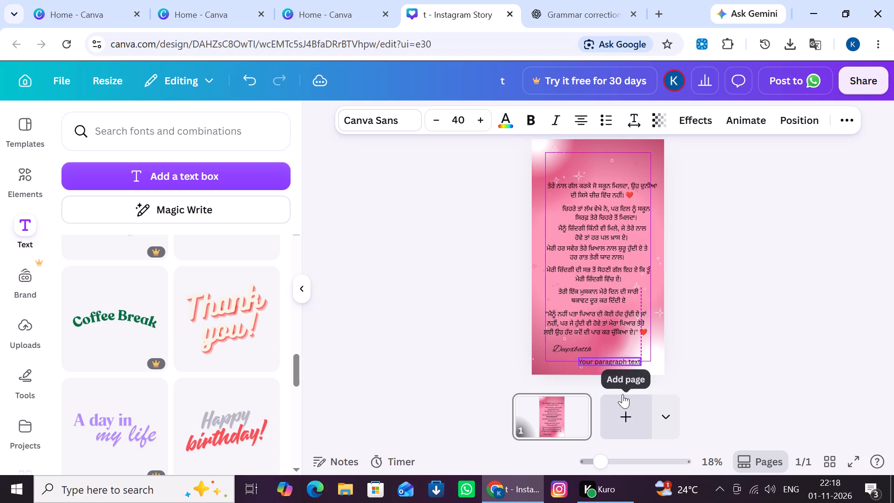
pyautogui.click(634, 361)
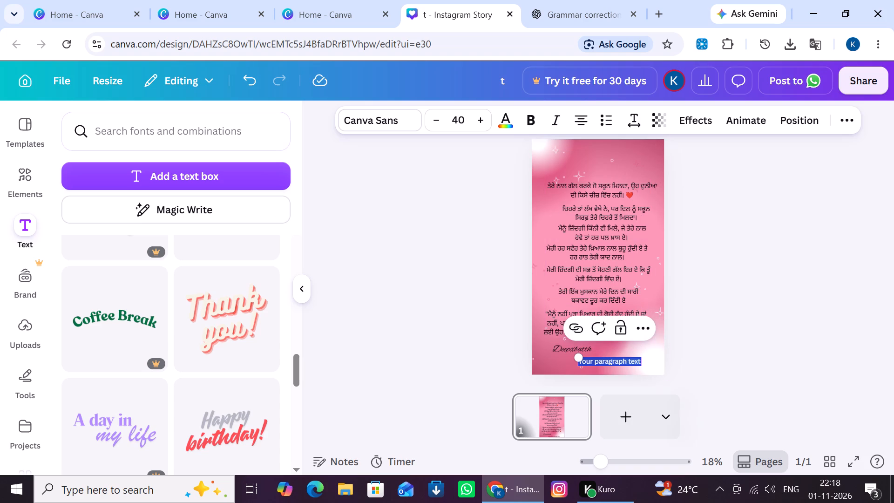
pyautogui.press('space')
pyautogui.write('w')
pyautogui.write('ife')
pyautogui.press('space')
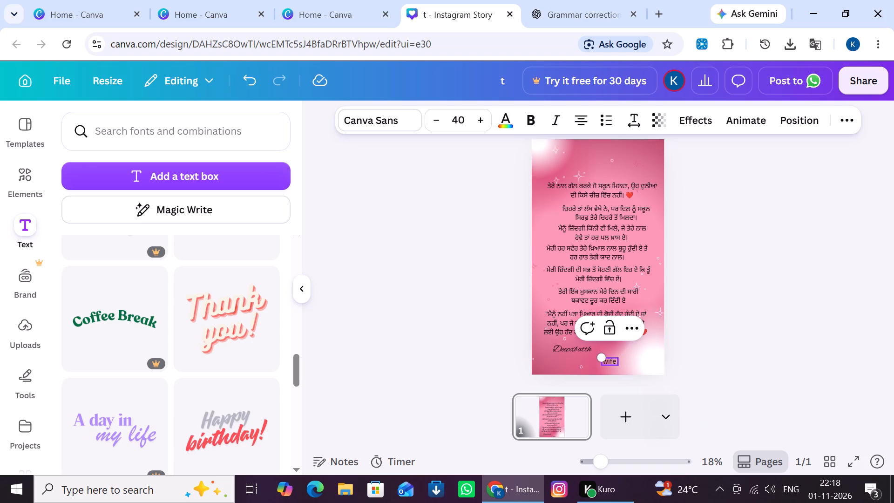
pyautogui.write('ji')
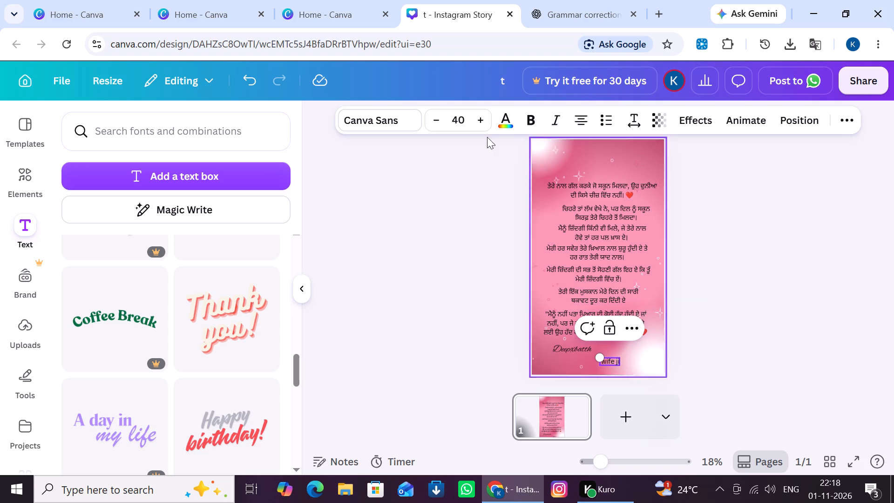
# Set the font of the "wife ji" text to Alex Brush.
pyautogui.click(400, 125)
pyautogui.scroll(-4, 209, 307)
pyautogui.click(172, 265)
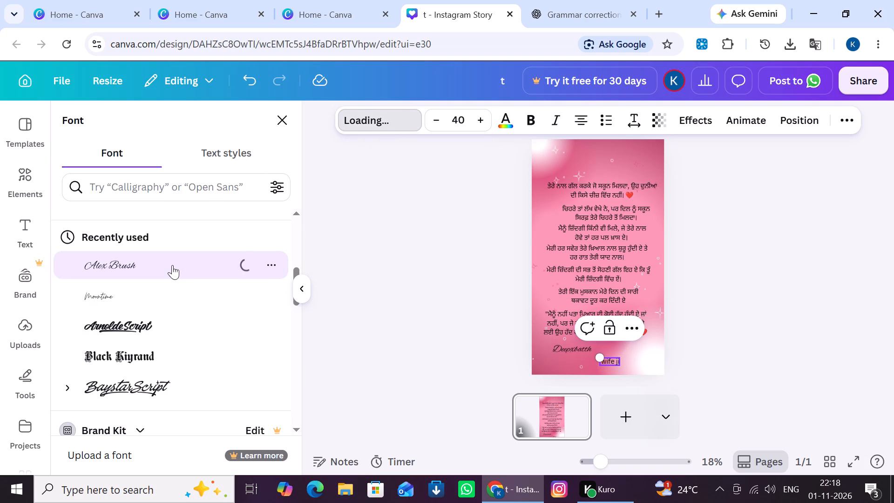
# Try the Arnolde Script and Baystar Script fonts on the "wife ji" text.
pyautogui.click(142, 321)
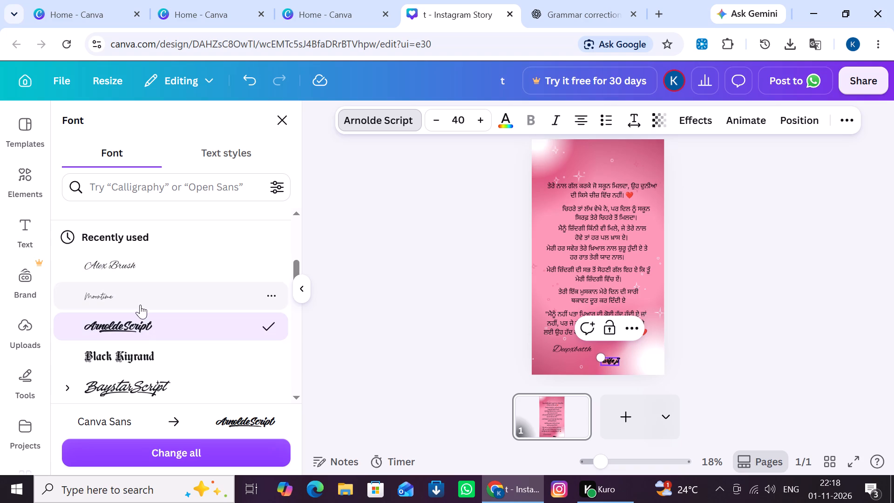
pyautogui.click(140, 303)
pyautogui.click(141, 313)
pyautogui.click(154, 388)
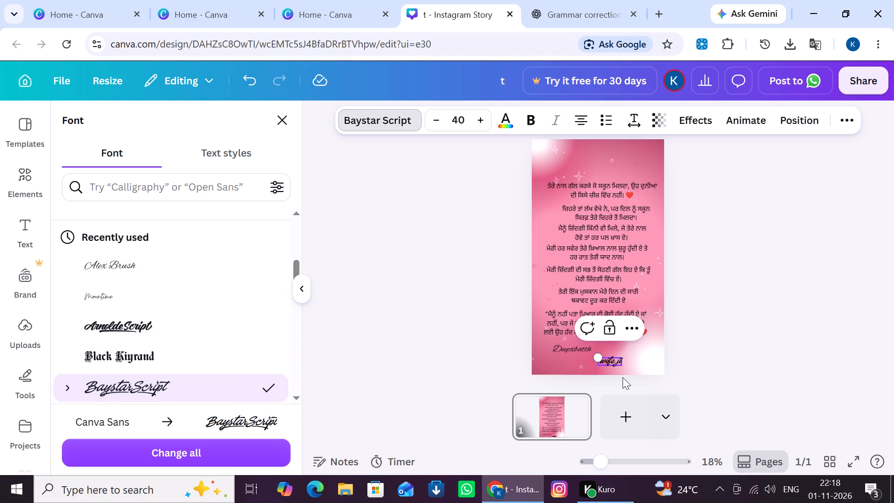
# Enlarge the "wife ji" text to font size 107.
pyautogui.click(598, 360)
pyautogui.moveTo(598, 360); pyautogui.dragTo(587, 359)
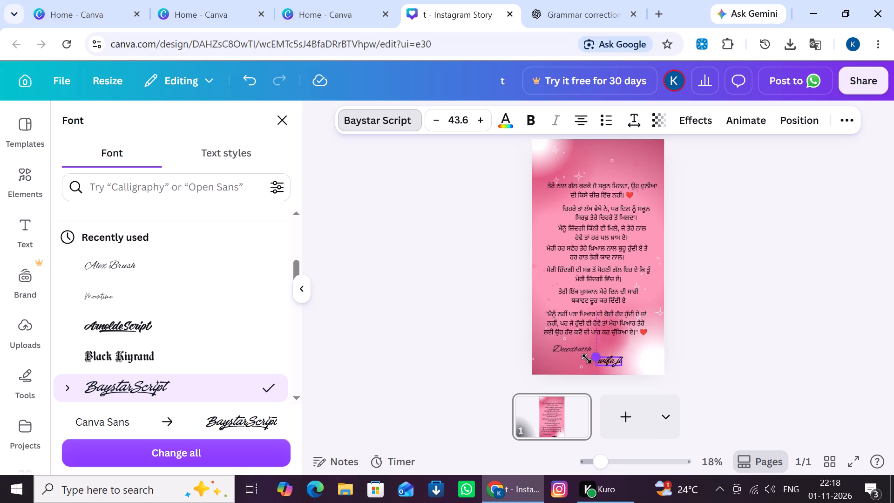
pyautogui.moveTo(587, 359); pyautogui.dragTo(560, 353)
# Try Moontime on the "wife ji" text and settle on the Alex Brush font.
pyautogui.click(215, 322)
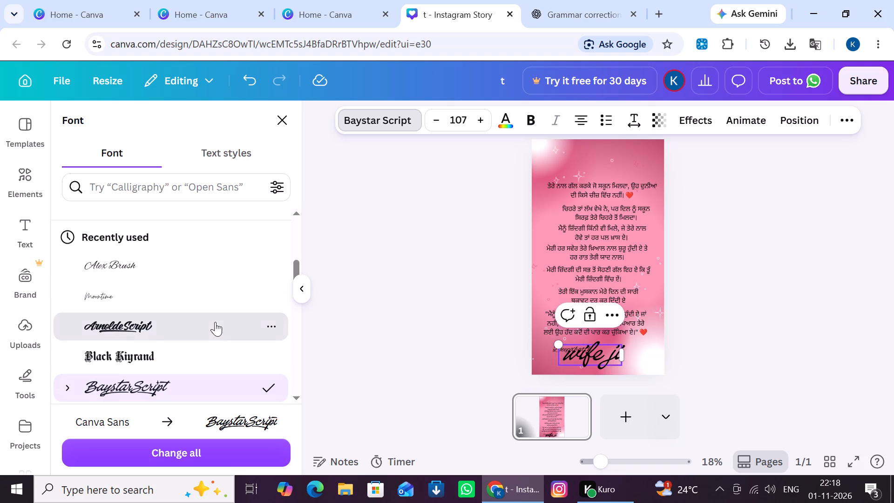
pyautogui.click(198, 285)
pyautogui.click(201, 272)
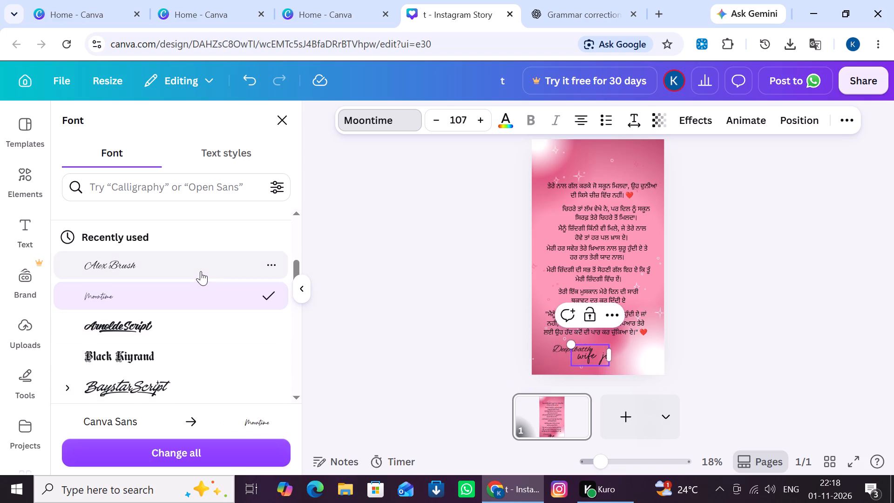
pyautogui.click(200, 280)
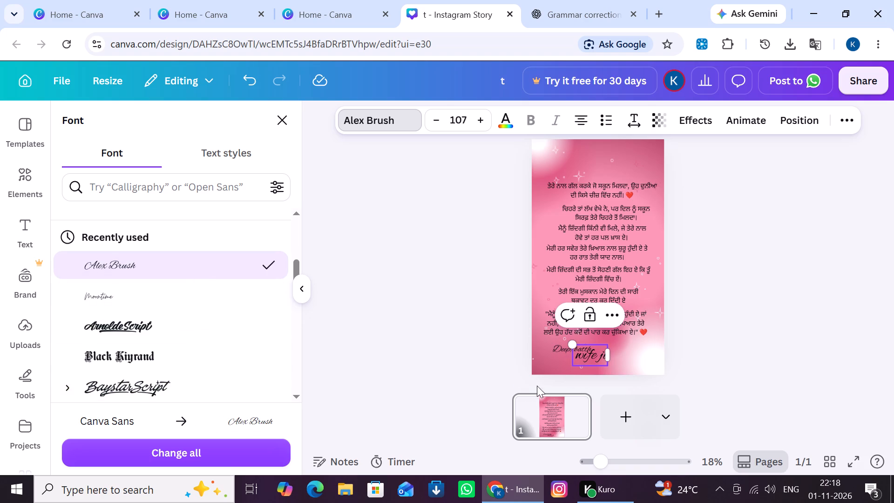
# Move the handwritten name signature away from "wife ji" into the lower-right corner of the story page.
pyautogui.click(558, 349)
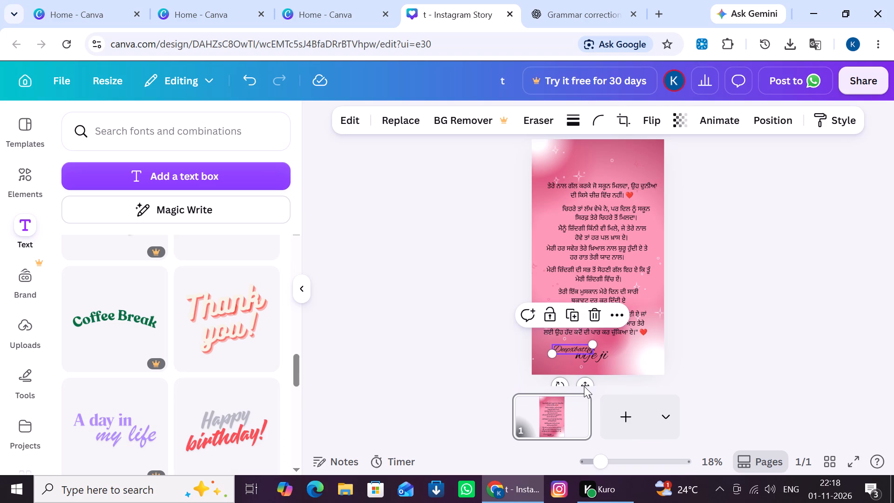
pyautogui.moveTo(586, 383); pyautogui.dragTo(627, 396)
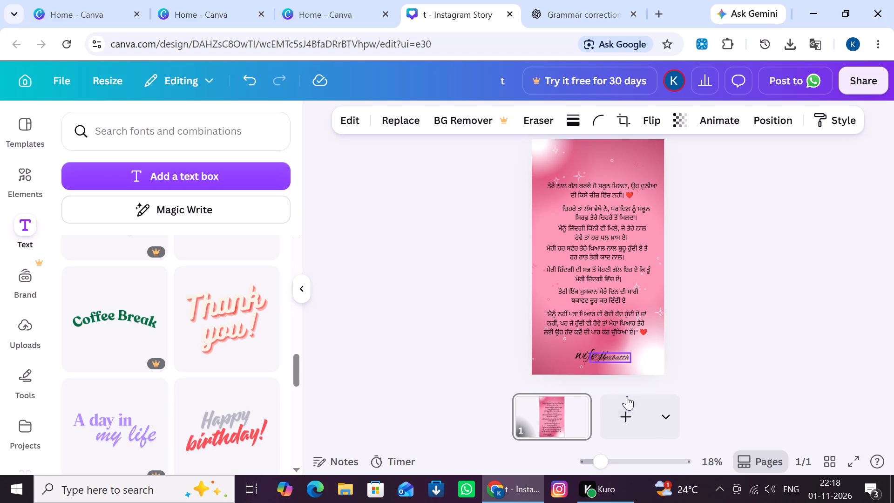
pyautogui.moveTo(627, 396); pyautogui.dragTo(644, 400)
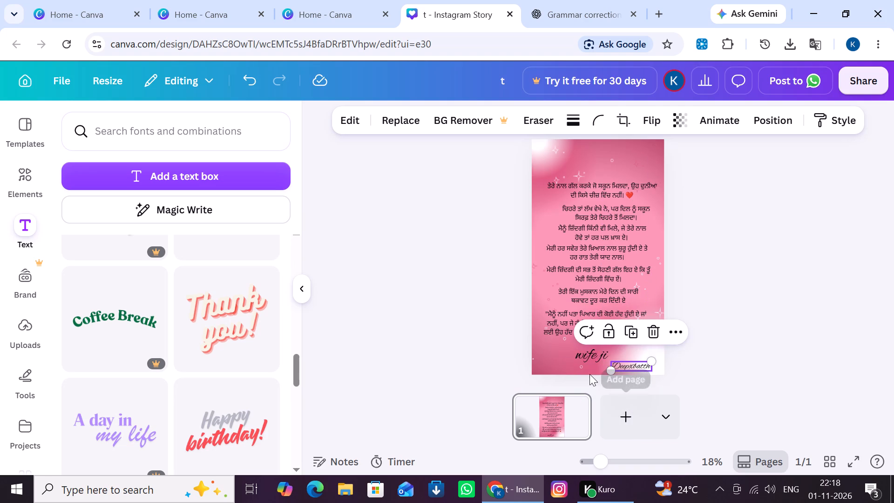
# Move the "wife ji" text slightly up and to the right, just under the last Punjabi verse.
pyautogui.moveTo(590, 359); pyautogui.dragTo(596, 353)
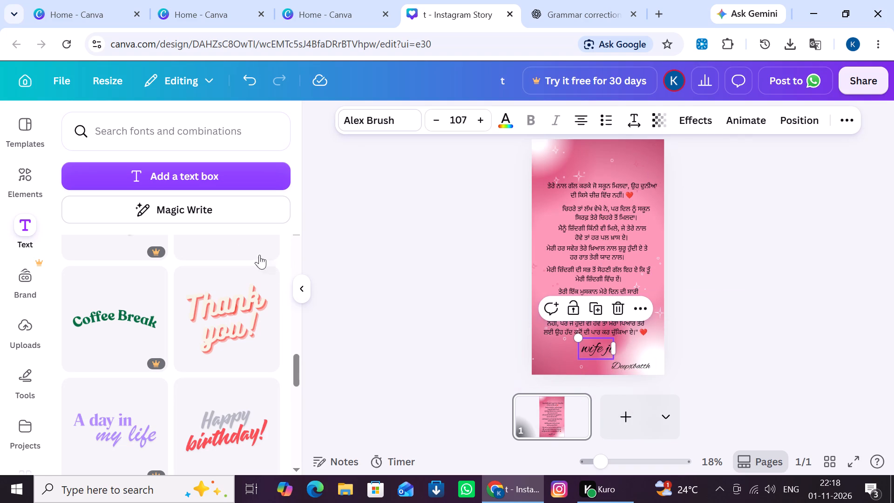
# Add the name "anjali" in front of the "wife ji" script text so it reads "anjali wife ji".
pyautogui.click(167, 142)
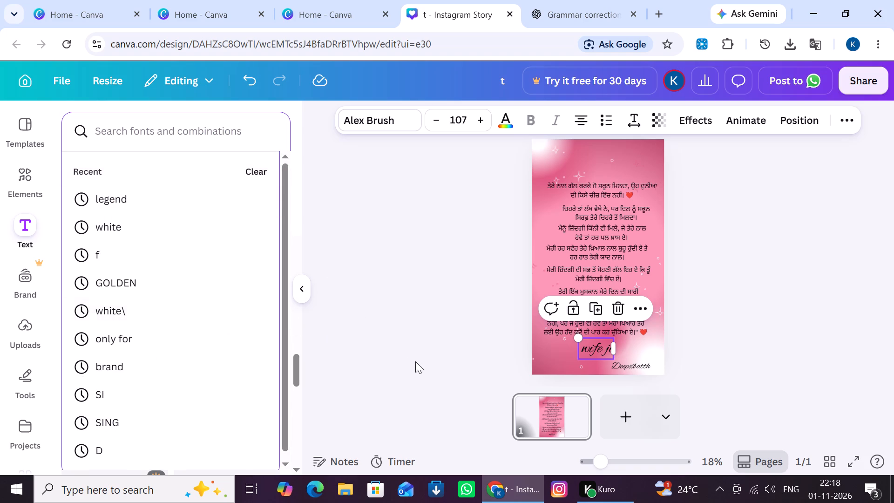
pyautogui.doubleClick(587, 351)
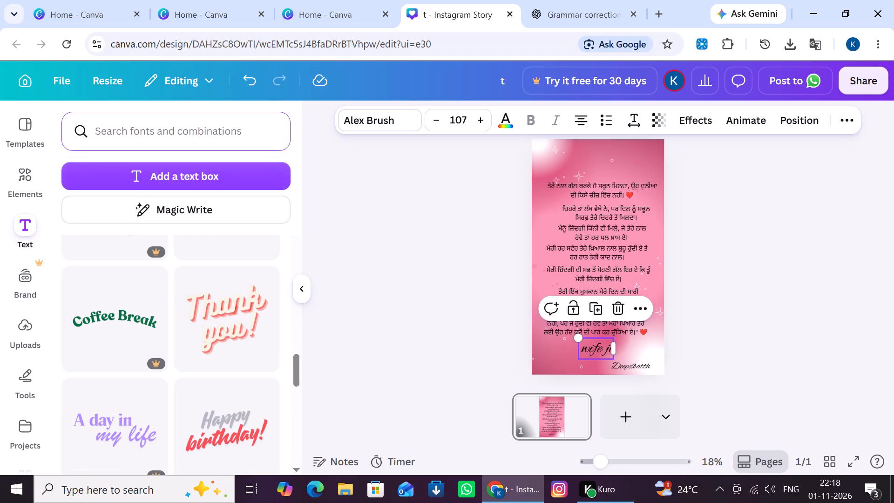
pyautogui.click(579, 350)
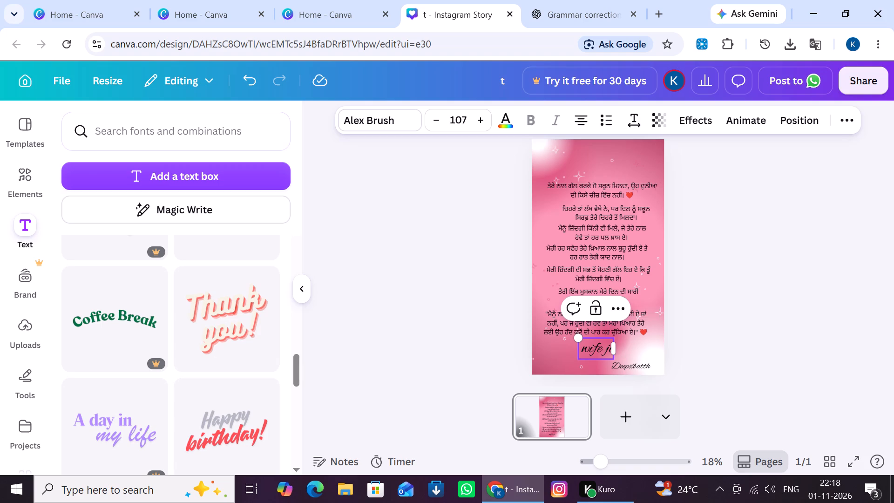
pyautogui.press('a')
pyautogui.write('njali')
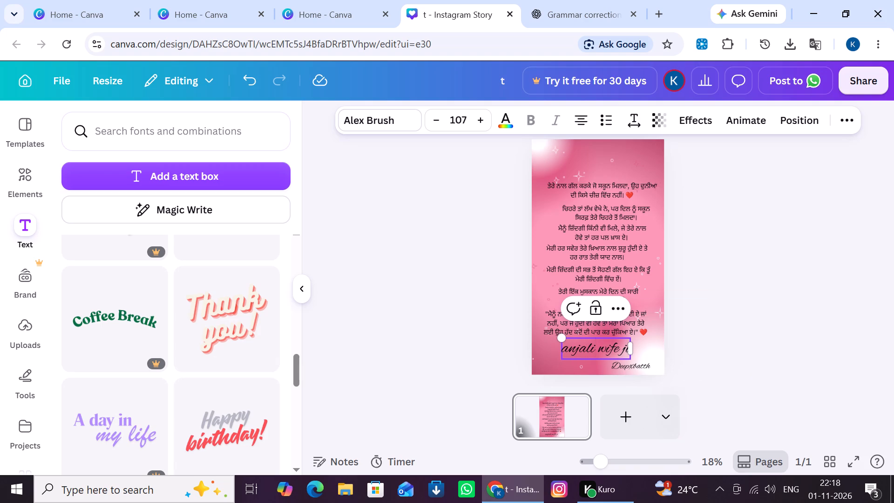
pyautogui.click(696, 334)
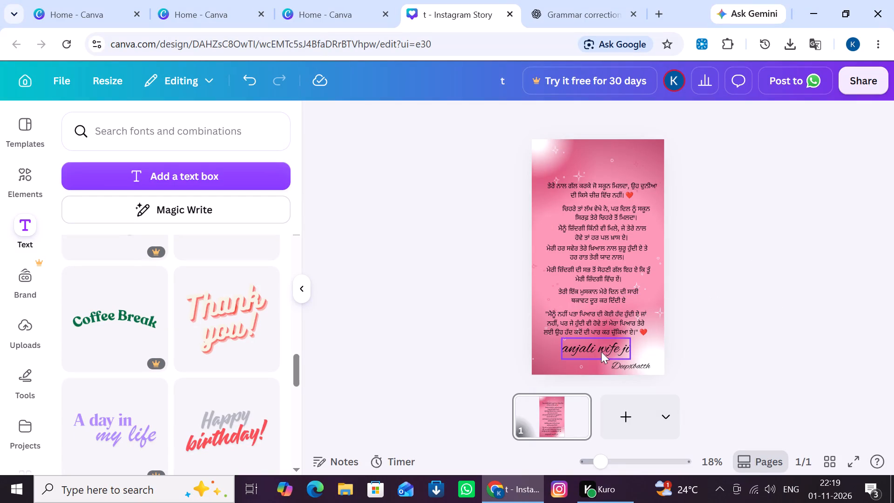
# Shift the last Punjabi verse down and place the "anjali wife ji" text in the gap between the last two verses.
pyautogui.moveTo(607, 325); pyautogui.dragTo(607, 334)
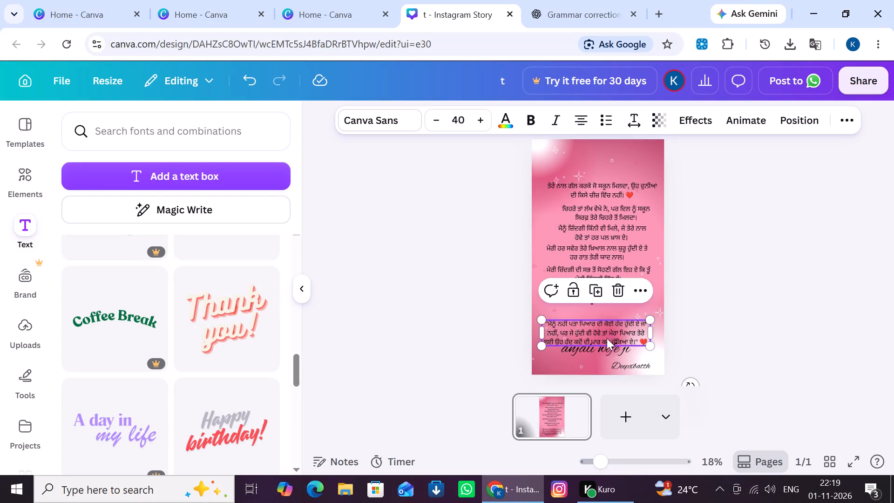
pyautogui.moveTo(604, 350); pyautogui.dragTo(608, 317)
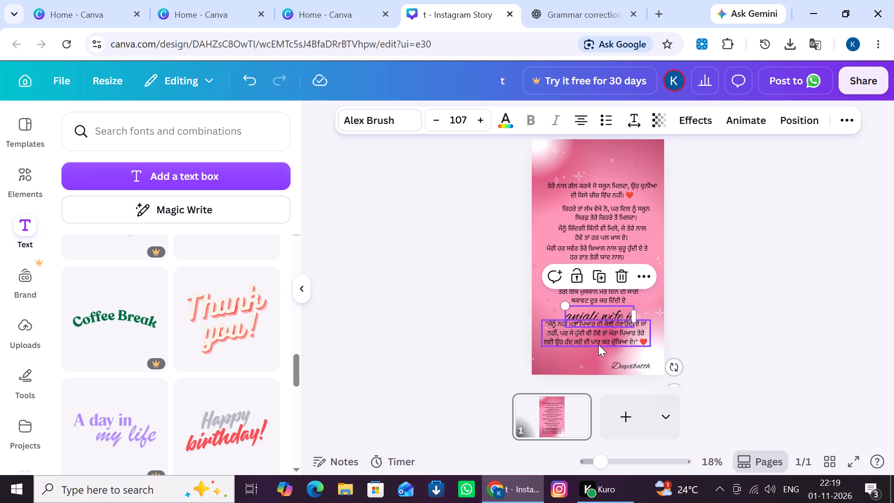
pyautogui.moveTo(597, 340); pyautogui.dragTo(596, 347)
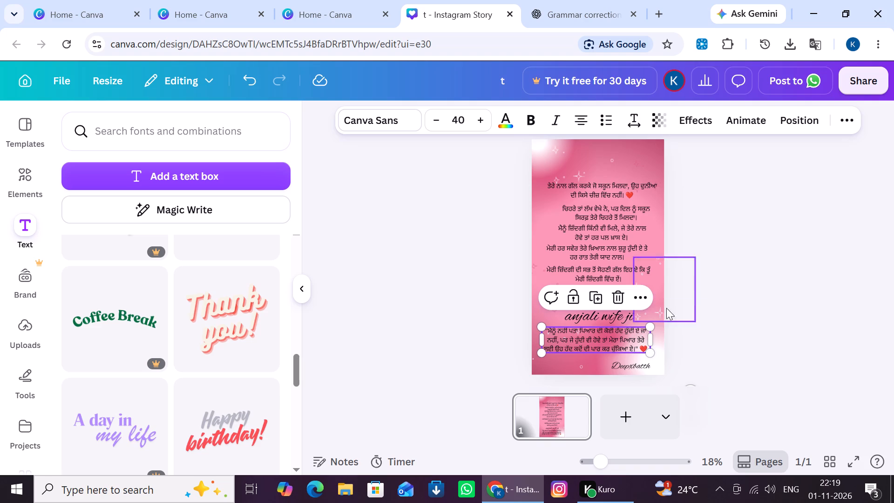
pyautogui.click(713, 308)
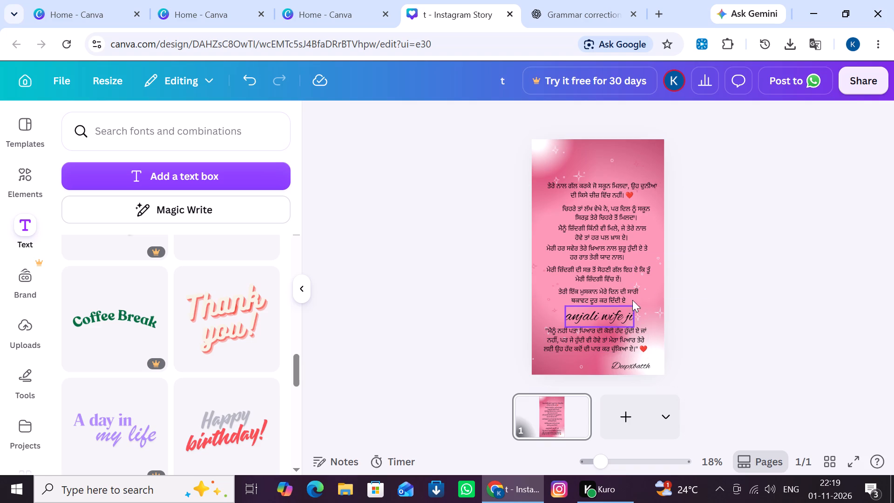
# Download the finished story as a high-quality PNG at 1,080 × 1,920 px.
pyautogui.click(861, 85)
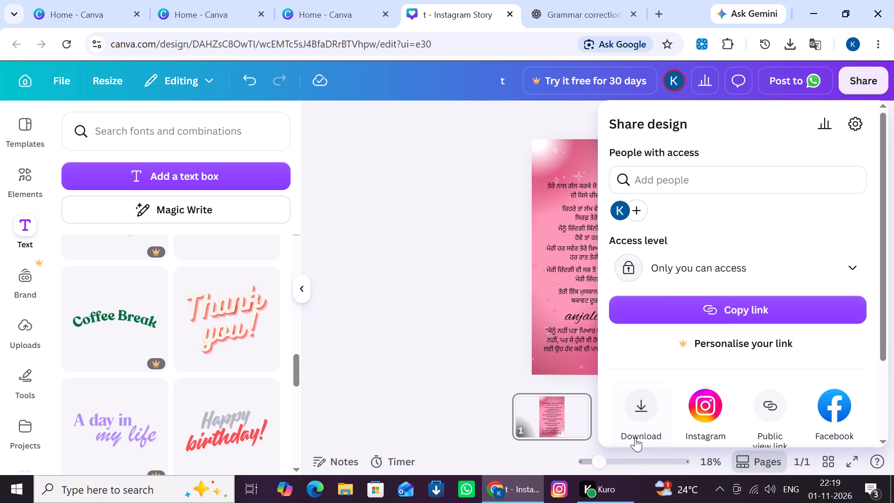
pyautogui.click(638, 412)
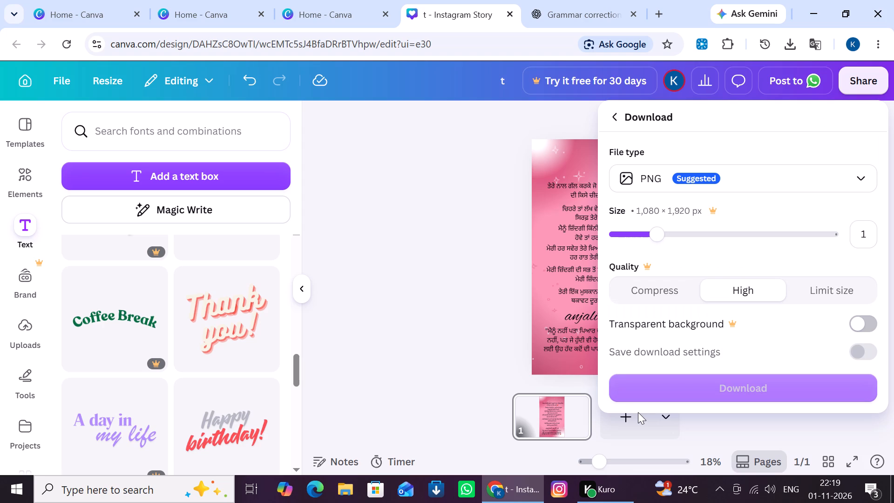
pyautogui.click(679, 381)
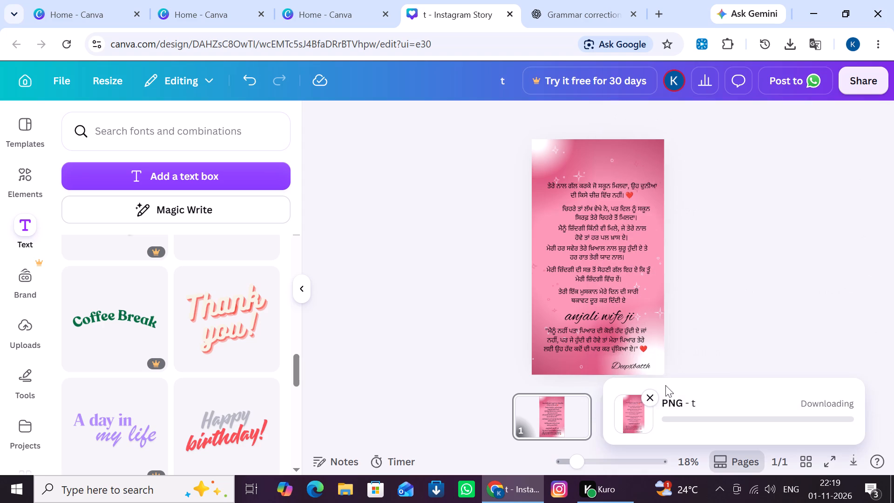
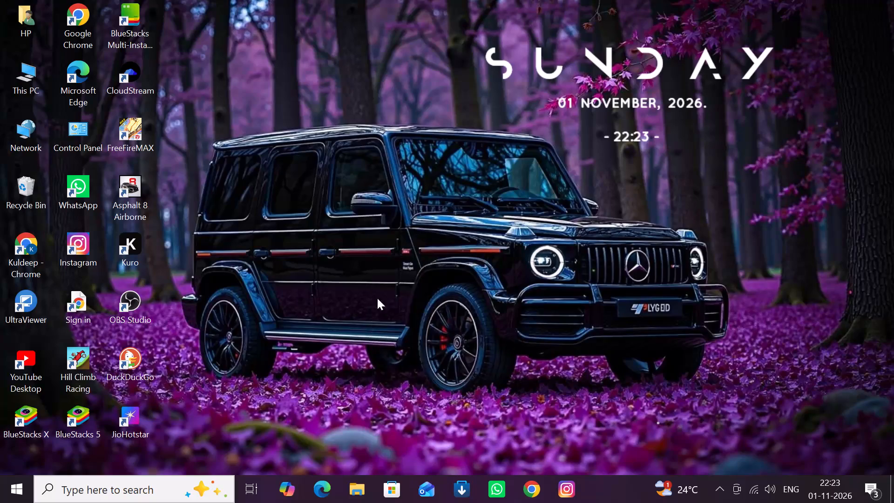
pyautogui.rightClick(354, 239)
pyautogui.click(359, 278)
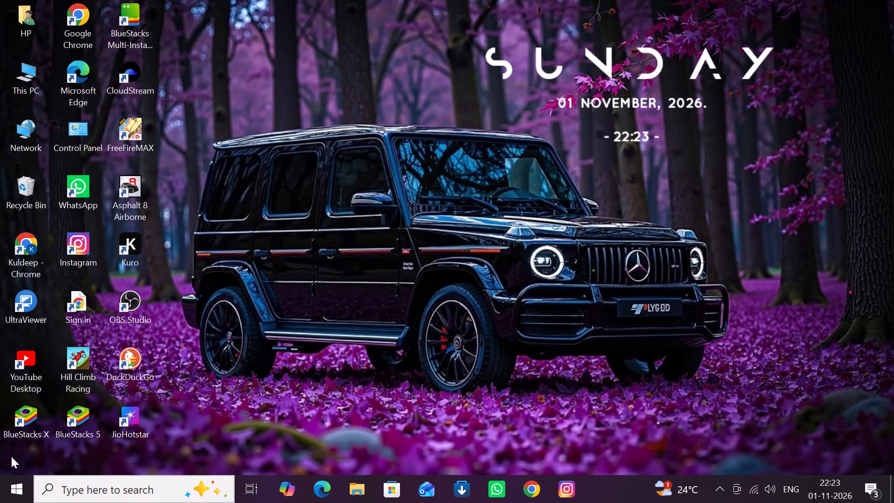
# Bring up the computer's power options for locking, sleeping, shutting down or restarting.
pyautogui.click(8, 480)
pyautogui.click(15, 457)
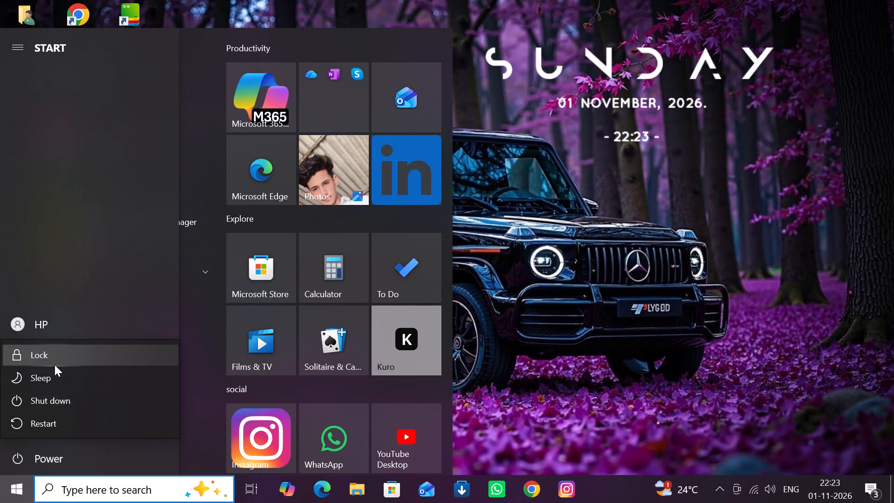